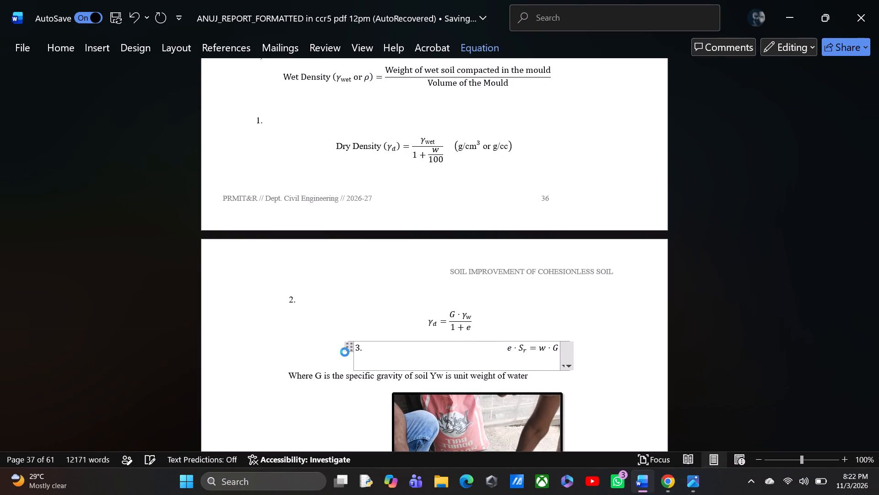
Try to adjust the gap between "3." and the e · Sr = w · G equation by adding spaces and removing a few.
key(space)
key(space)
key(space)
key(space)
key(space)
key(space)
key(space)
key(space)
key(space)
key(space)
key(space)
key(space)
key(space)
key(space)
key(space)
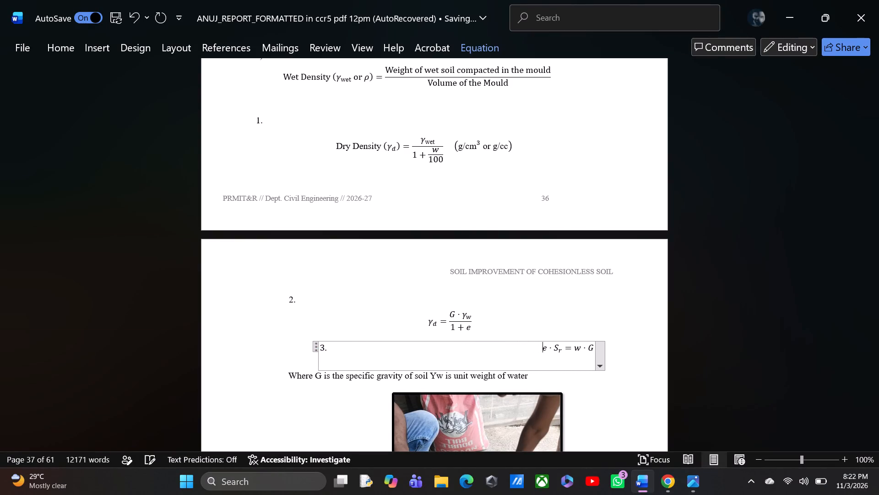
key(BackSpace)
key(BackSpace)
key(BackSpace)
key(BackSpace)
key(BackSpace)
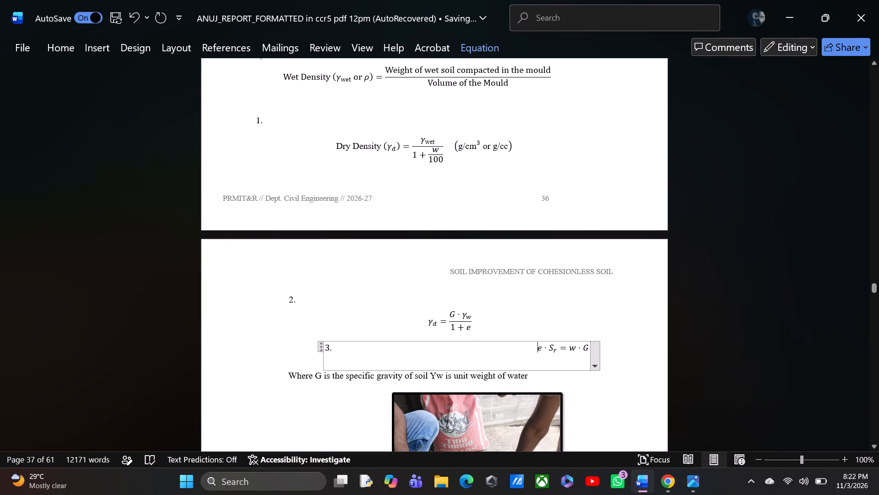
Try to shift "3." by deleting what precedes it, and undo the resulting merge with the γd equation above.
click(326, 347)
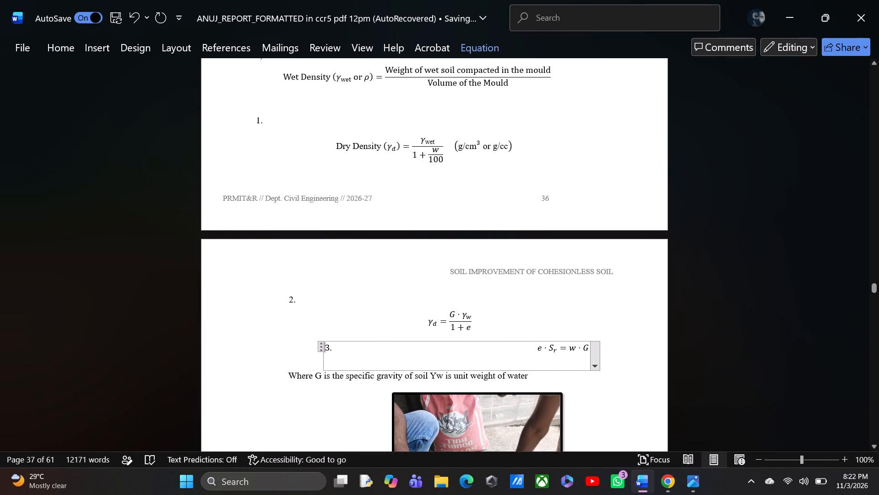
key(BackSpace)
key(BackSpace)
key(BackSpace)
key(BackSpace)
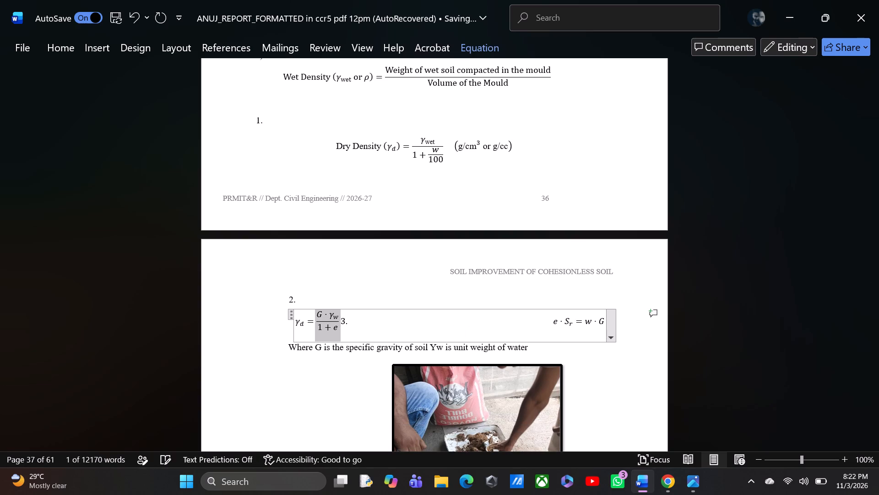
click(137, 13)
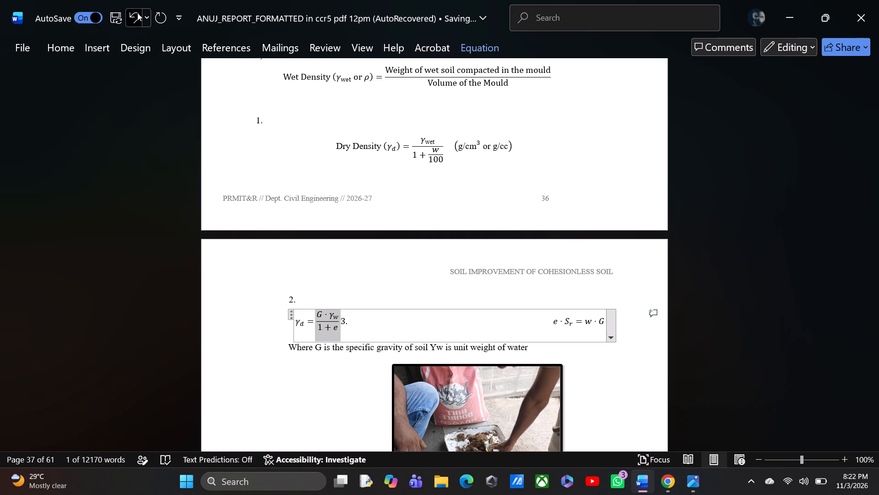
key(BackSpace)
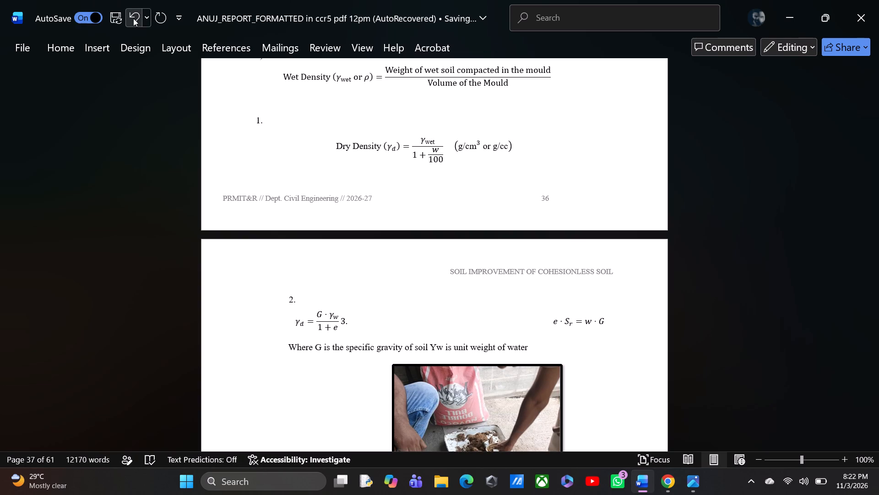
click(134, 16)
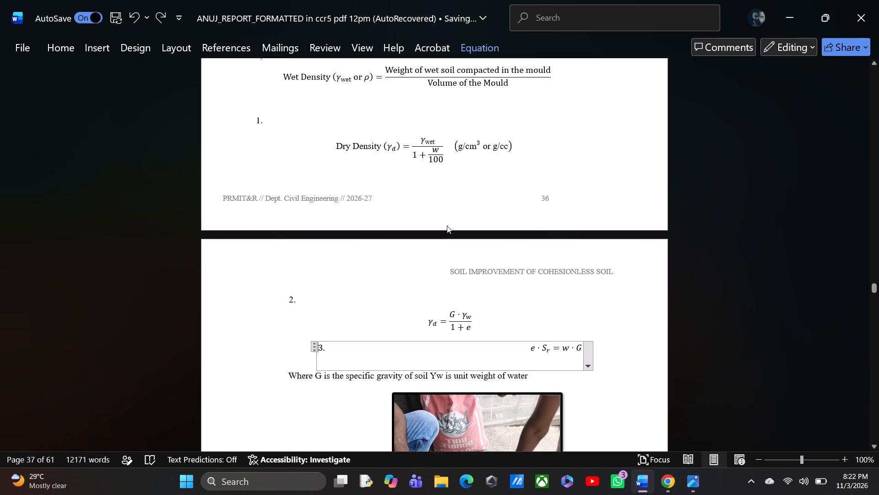
Delete all the blank space between "3." and e · Sr = w · G within the equation.
click(477, 356)
key(Right)
key(Right)
key(Right)
key(Right)
key(Right)
key(Right)
key(Right)
key(Right)
key(Right)
key(Right)
key(Right)
key(Right)
key(Right)
key(Right)
key(Right)
key(Right)
key(Right)
key(Right)
key(Right)
key(Right)
key(Right)
key(Right)
key(Right)
key(Right)
key(Right)
key(Right)
key(Right)
key(Right)
key(Left)
key(BackSpace)
key(BackSpace)
key(BackSpace)
key(BackSpace)
key(BackSpace)
key(BackSpace)
key(BackSpace)
key(BackSpace)
key(BackSpace)
key(BackSpace)
key(BackSpace)
key(BackSpace)
key(BackSpace)
key(BackSpace)
key(BackSpace)
key(BackSpace)
key(BackSpace)
key(BackSpace)
key(BackSpace)
key(BackSpace)
key(BackSpace)
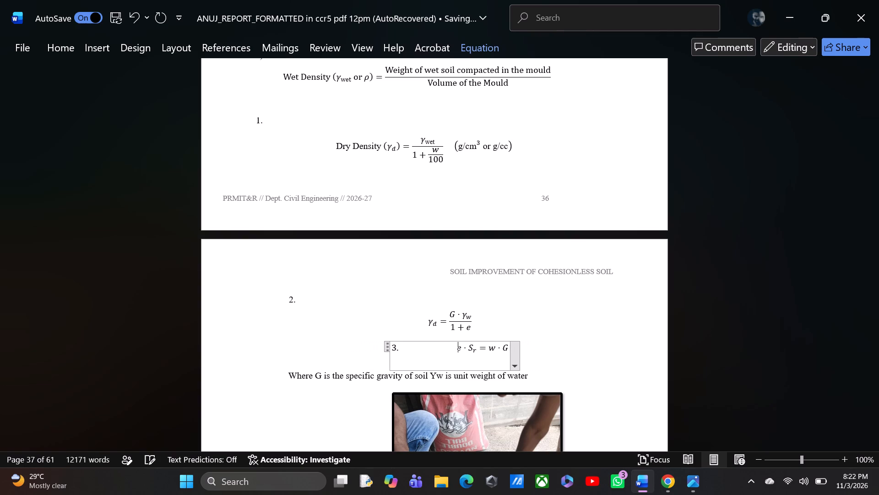
key(BackSpace)
key(BackSpace)
key(BackSpace)
key(BackSpace)
key(BackSpace)
key(BackSpace)
key(BackSpace)
key(BackSpace)
key(BackSpace)
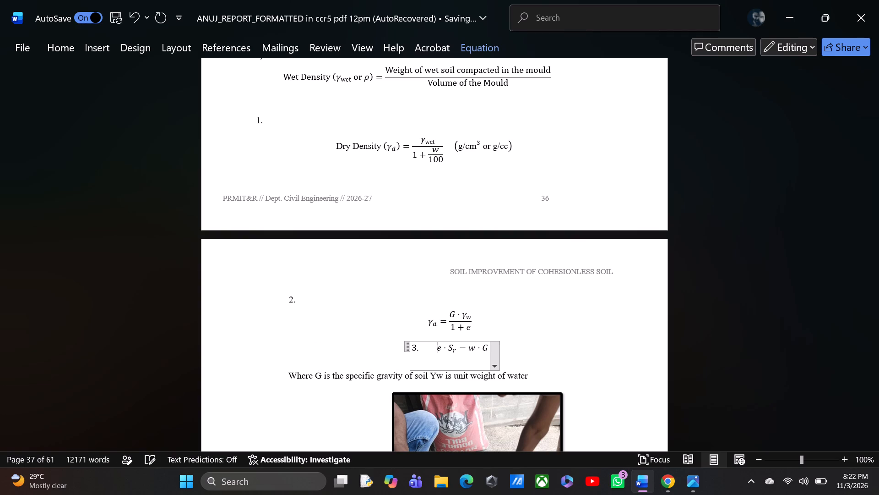
key(BackSpace)
key(BackSpace)
key(BackSpace)
key(BackSpace)
key(BackSpace)
key(BackSpace)
key(BackSpace)
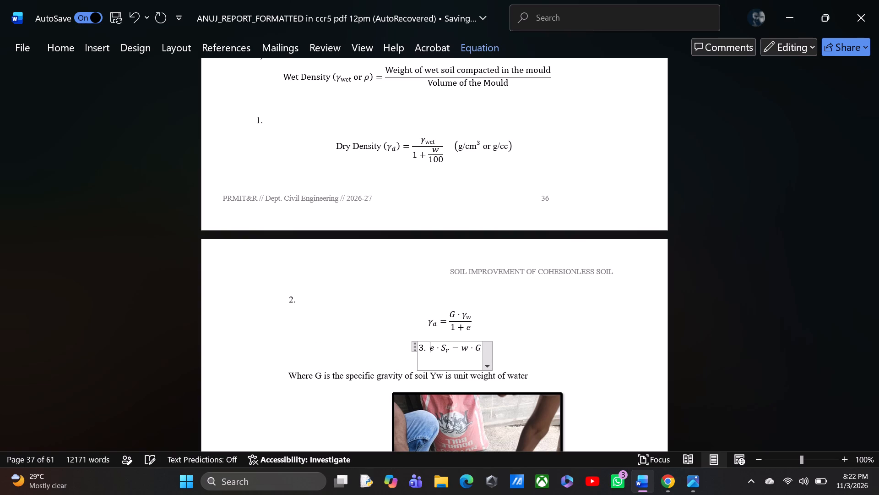
key(BackSpace)
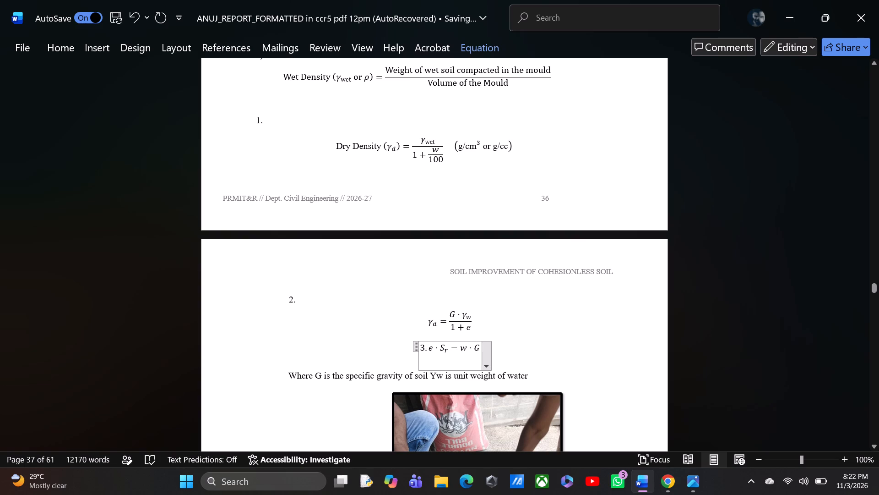
Insert a new numbered list line between the γd = G·γw/(1+e) equation and the e · Sr = w · G equation.
click(292, 346)
click(292, 346)
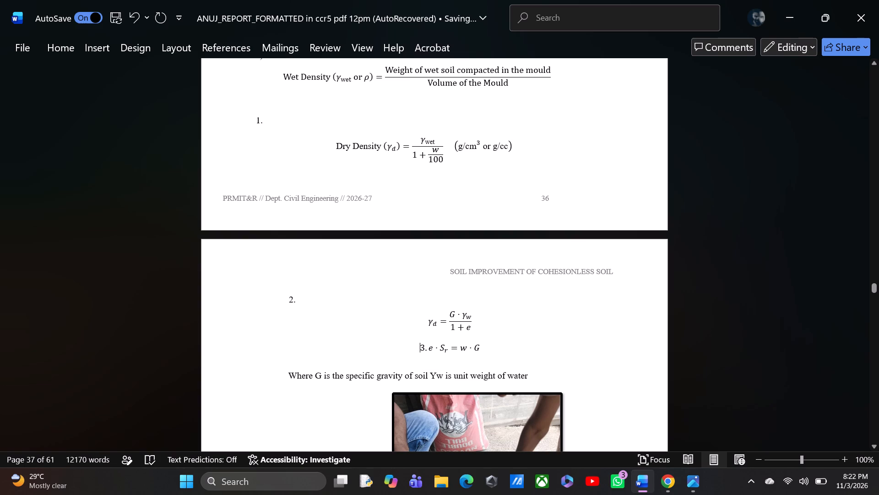
key(Left)
key(Left)
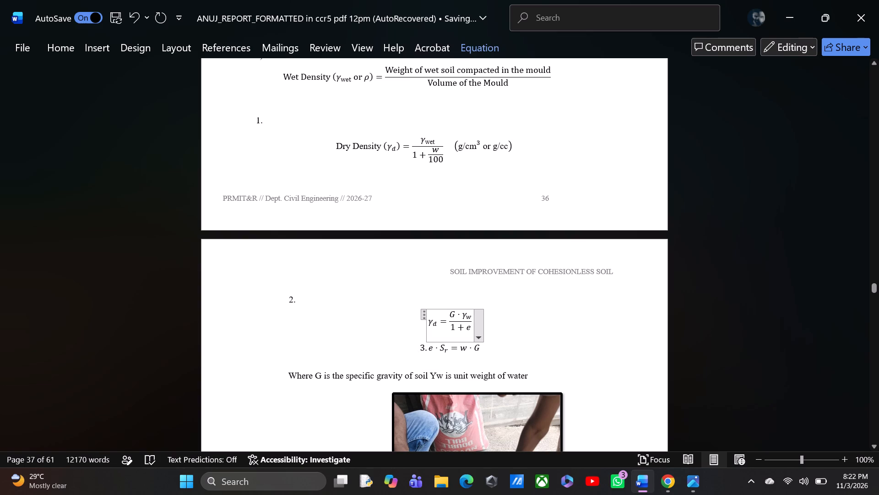
key(Right)
key(Return)
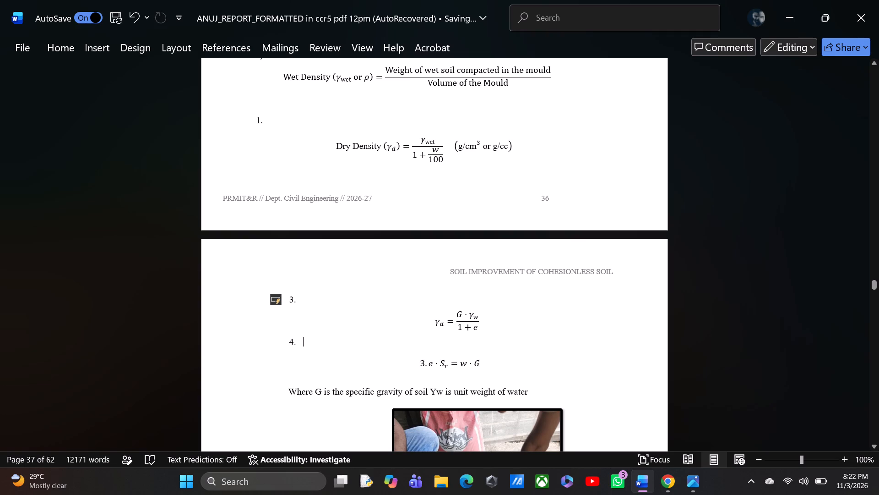
Replace the automatic list number above the γd = G·γw/(1+e) equation with a manually entered "2.".
click(293, 341)
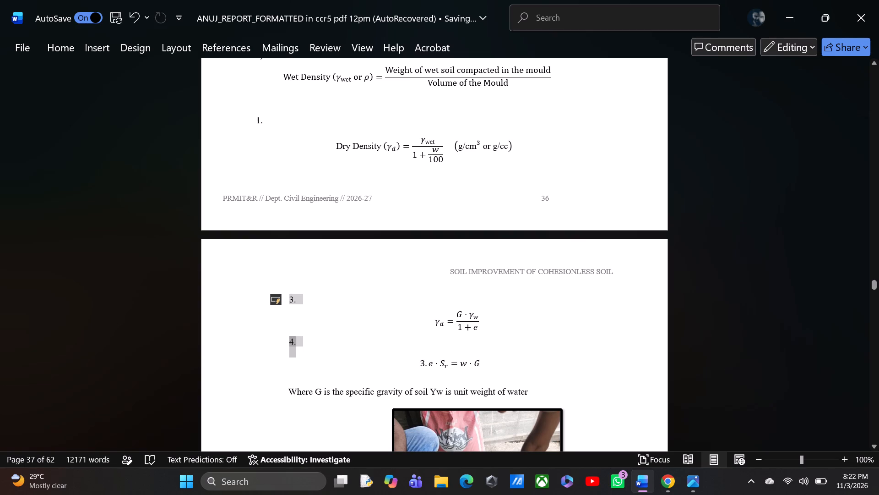
click(293, 341)
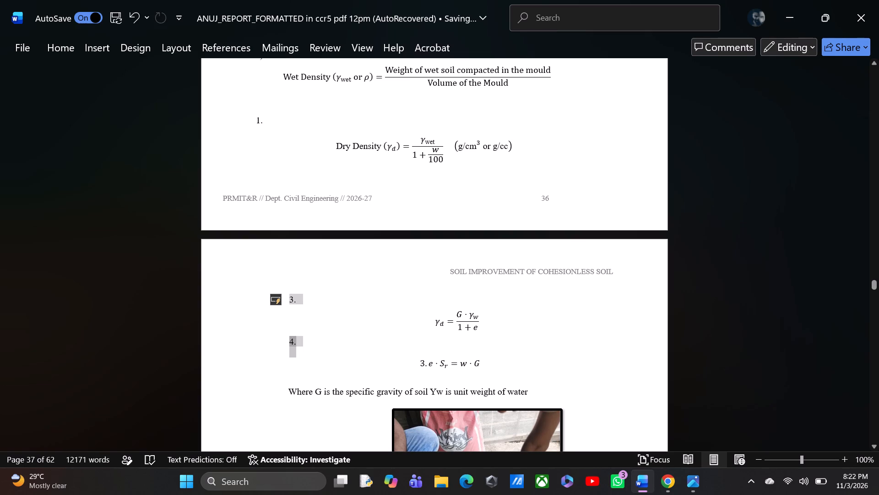
click(348, 343)
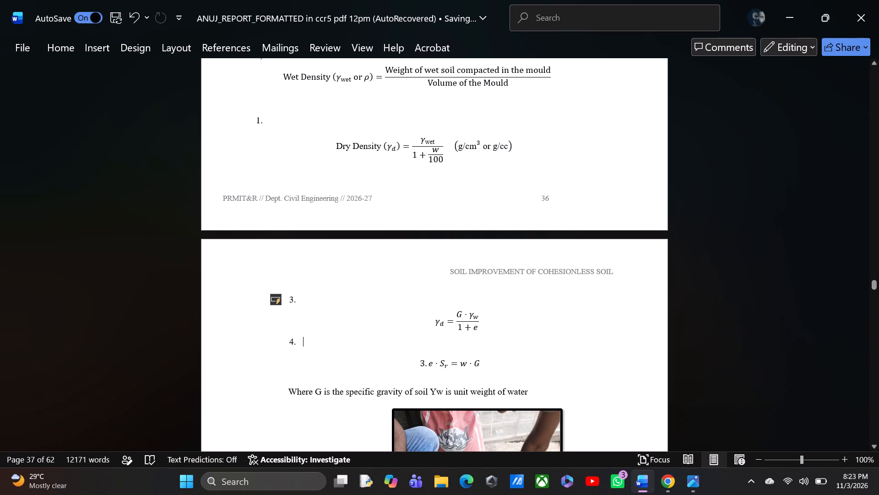
key(Left)
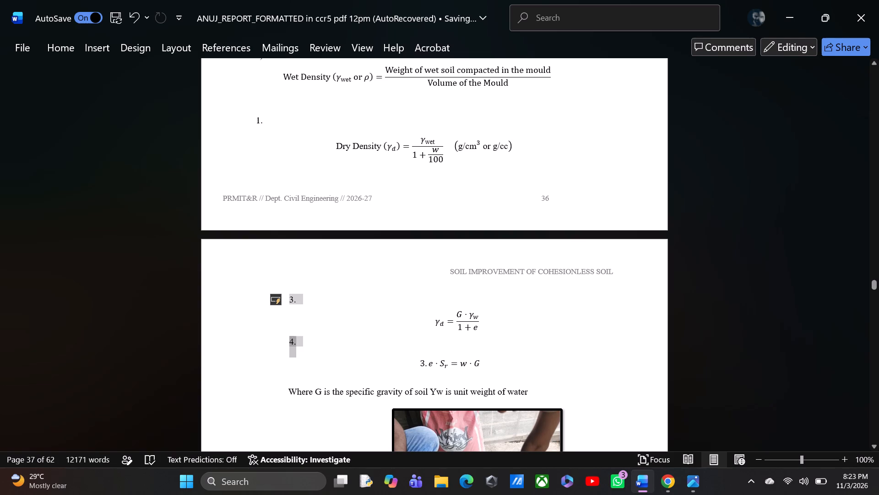
key(Left)
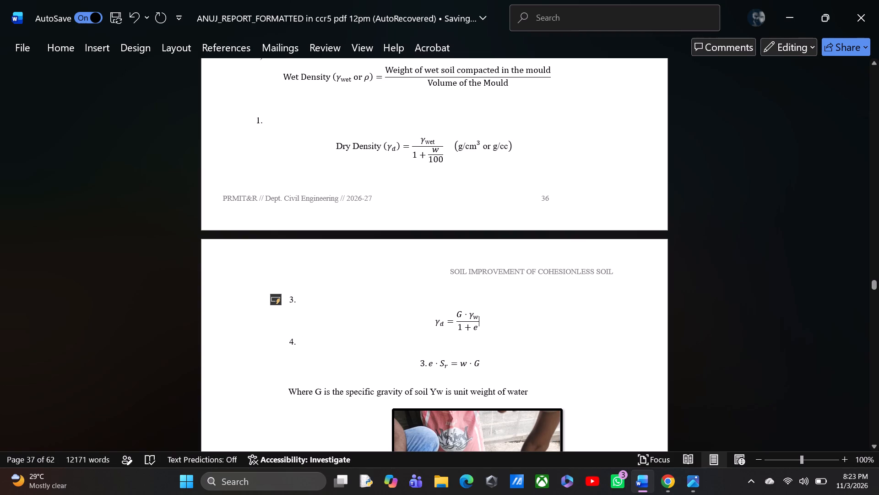
key(Left)
key(Left)
key(Left)
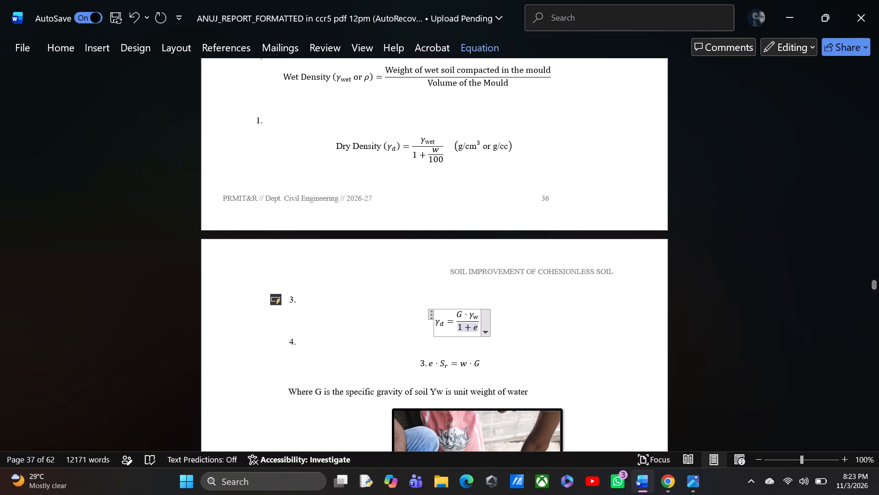
click(293, 293)
click(293, 293)
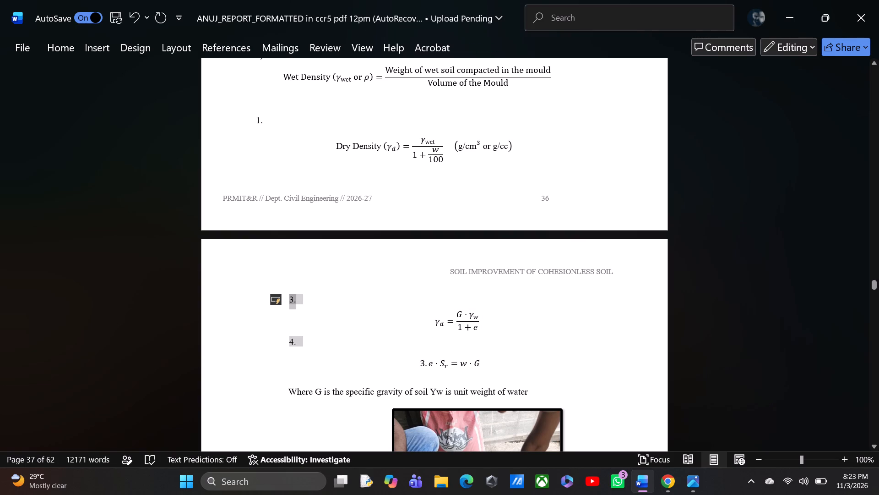
key(2)
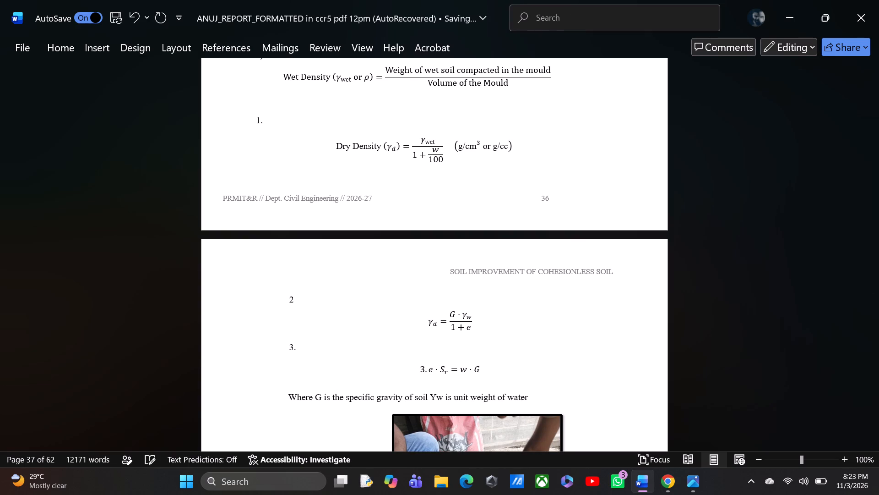
key(period)
Add a long run of spaces after the "1." above the Dry Density equation, trimming one space from its end.
scroll(331, 248, up, 1)
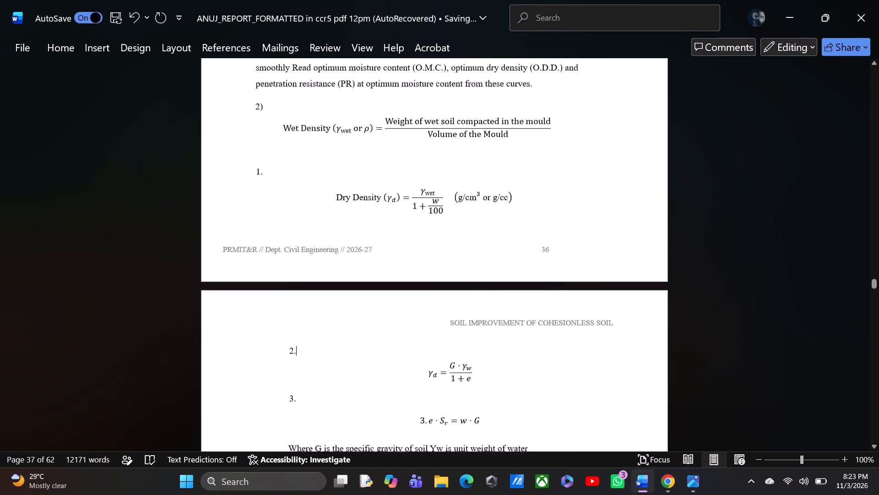
scroll(331, 248, up, 1)
click(280, 238)
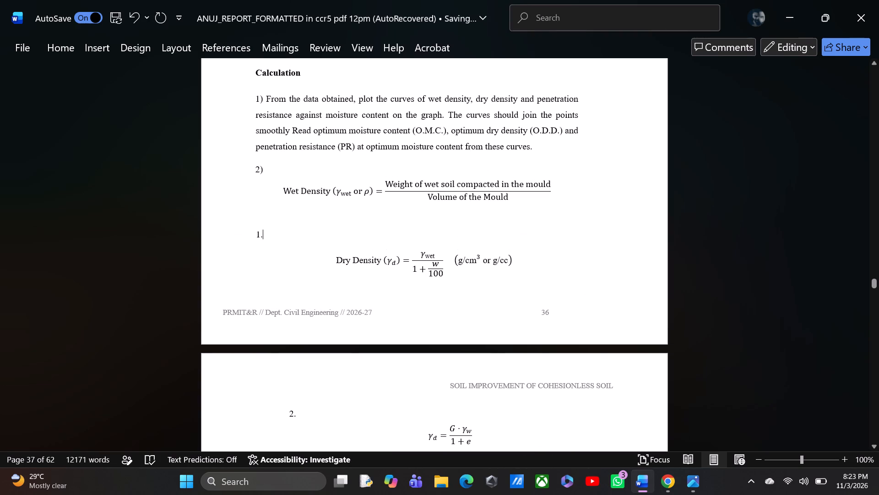
key(space)
key(space)
key(space)
key(space)
key(space)
key(space)
key(space)
key(space)
key(space)
key(space)
key(space)
key(space)
key(space)
key(space)
key(space)
key(space)
key(space)
key(space)
key(space)
key(space)
key(Down)
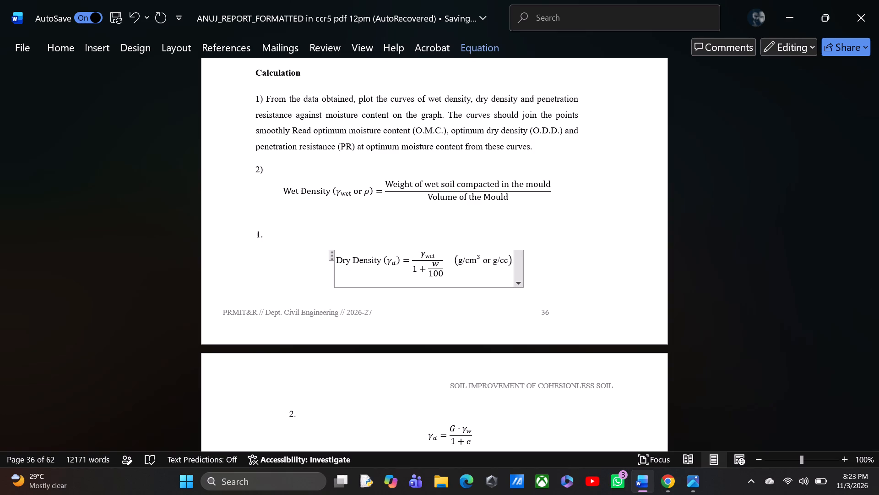
key(Left)
key(Left)
key(Left)
key(Left)
key(Left)
key(Left)
key(Left)
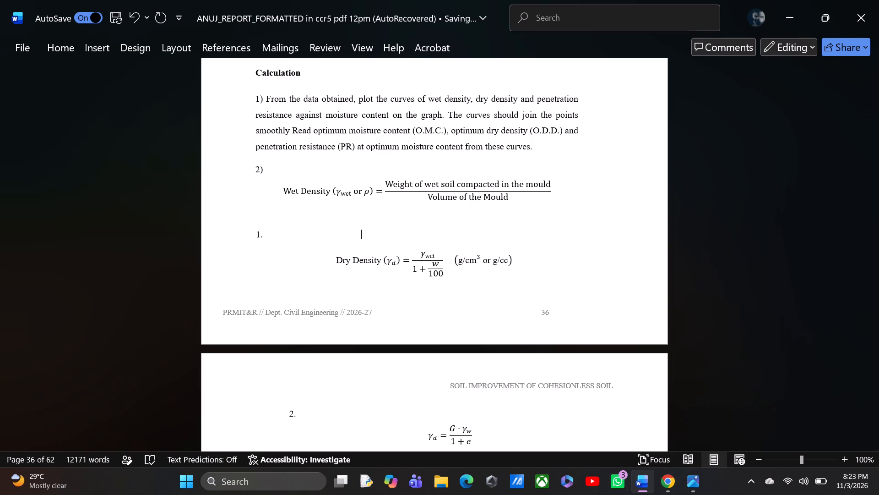
key(BackSpace)
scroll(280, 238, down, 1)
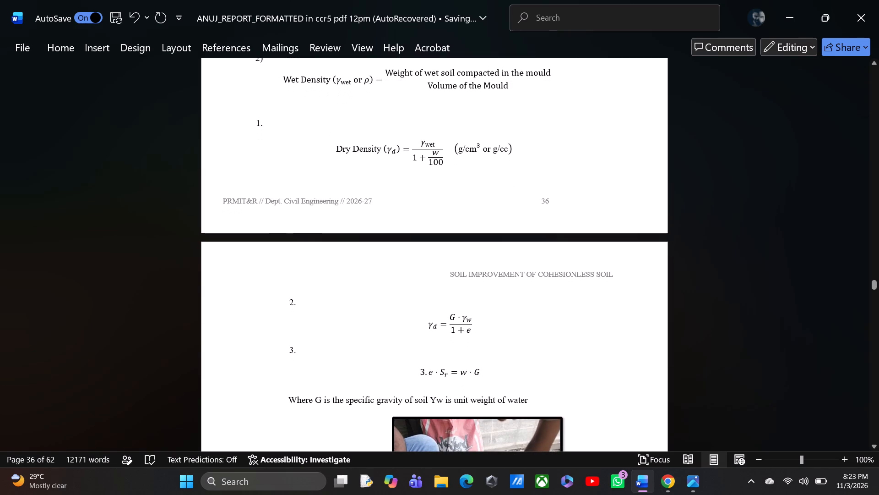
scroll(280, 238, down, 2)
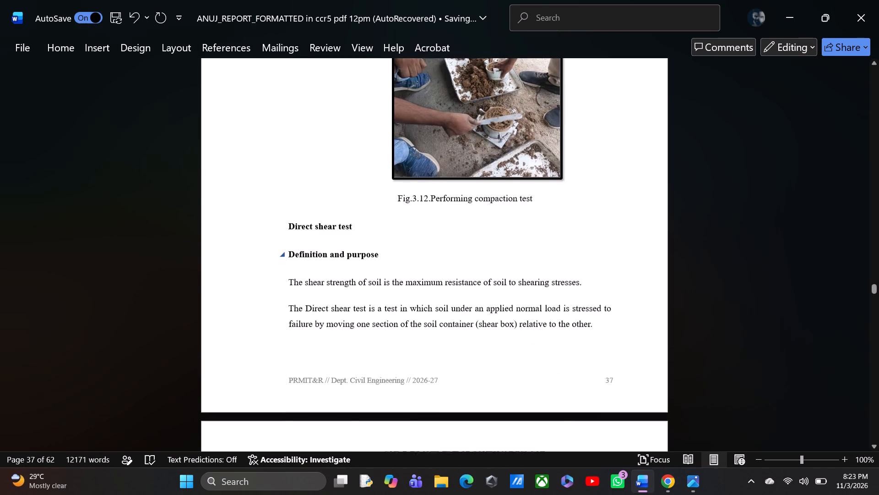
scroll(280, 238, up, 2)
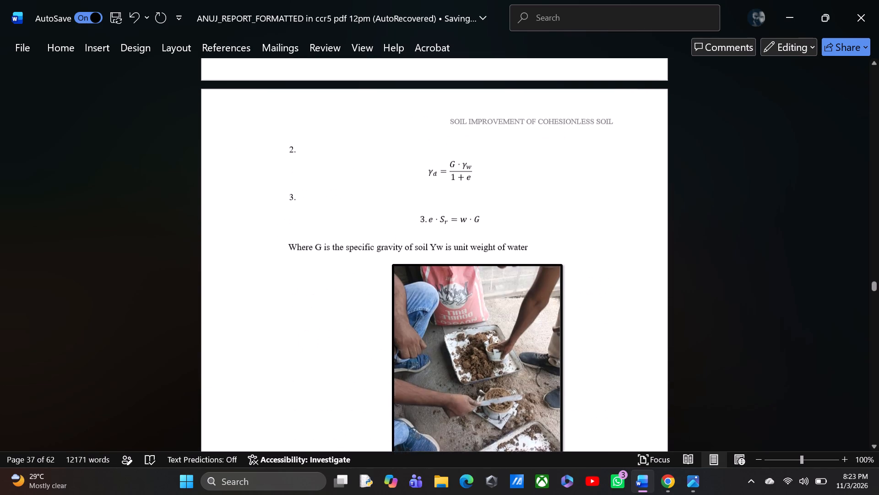
Add a new line reading "Where," between the Dry Density equation and the "2." line.
scroll(280, 238, up, 1)
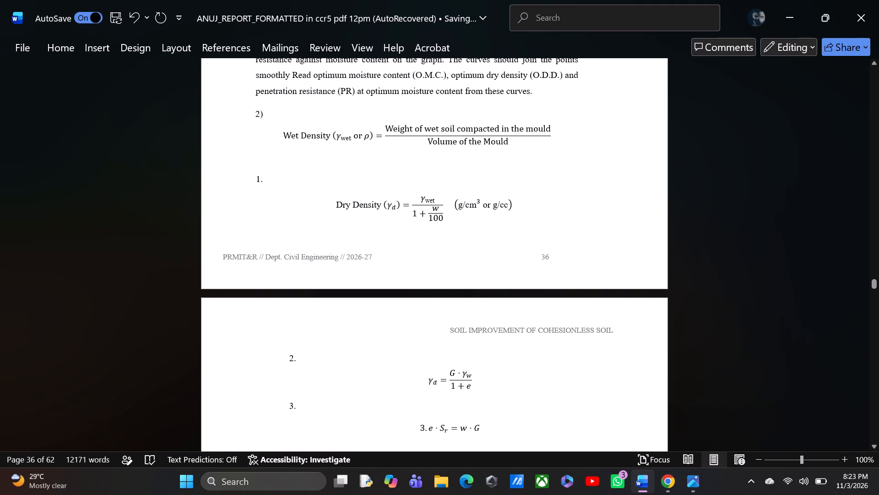
click(534, 213)
key(Return)
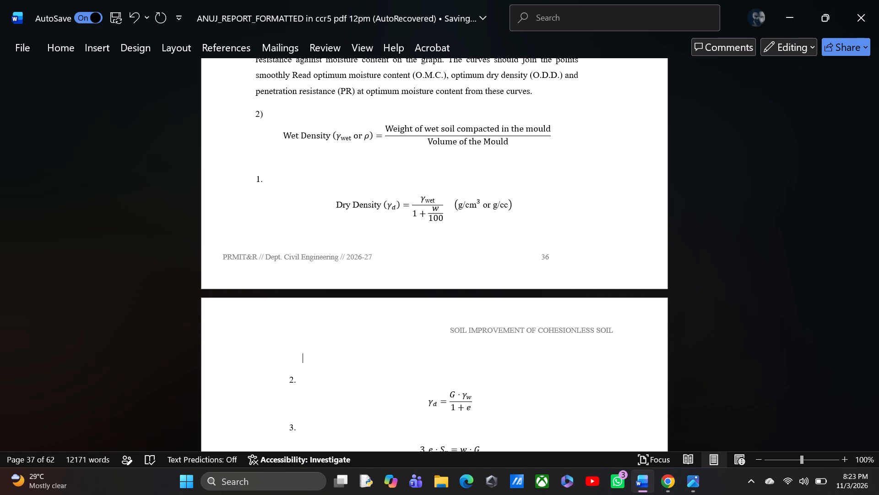
scroll(534, 213, up, 1)
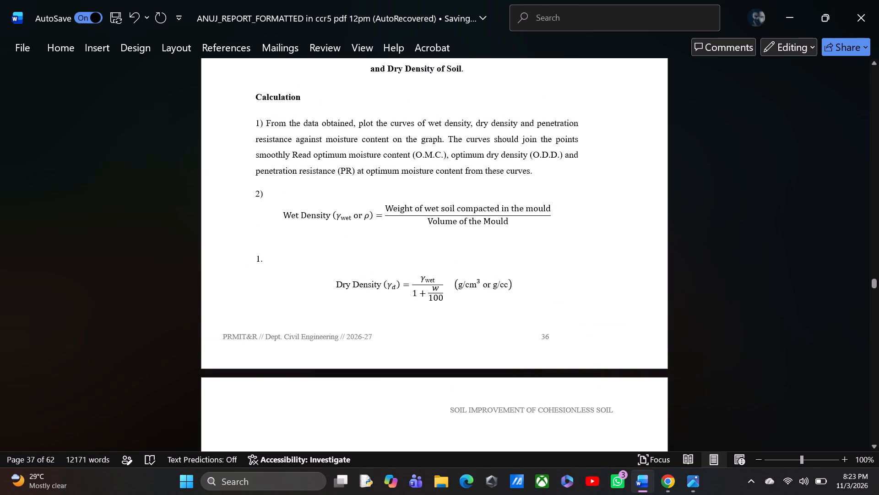
scroll(534, 213, down, 1)
scroll(534, 213, up, 1)
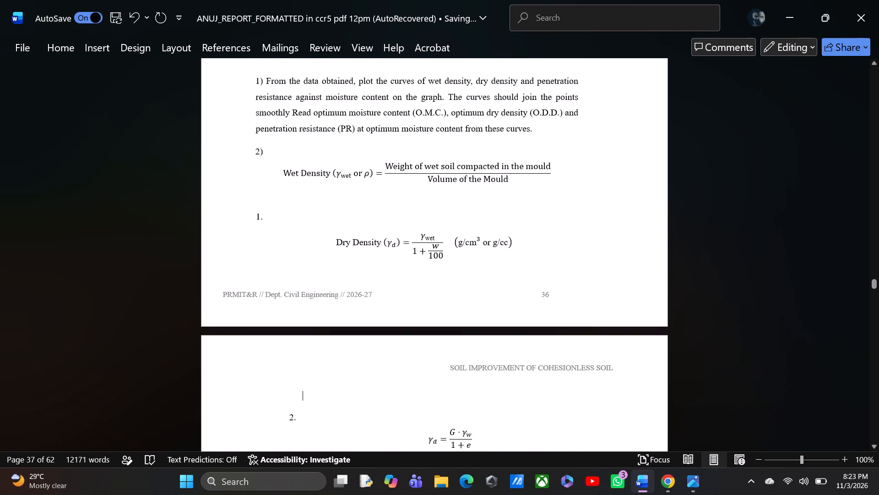
scroll(534, 213, up, 1)
scroll(534, 213, down, 1)
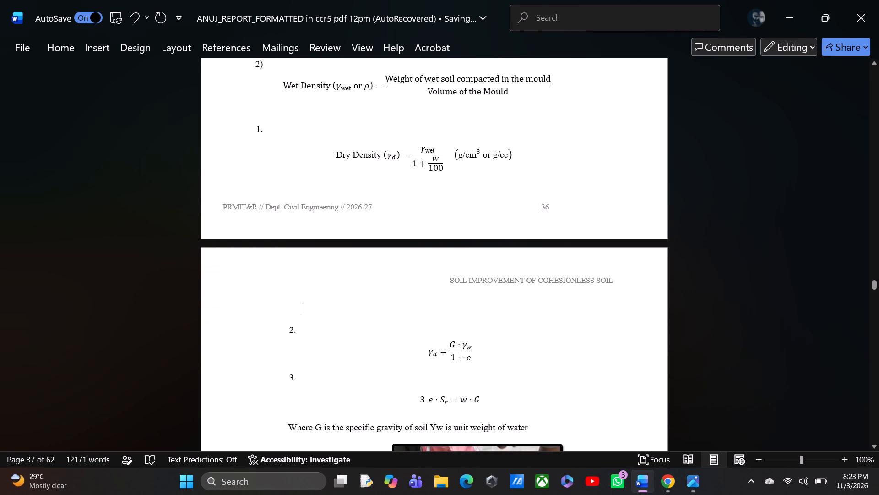
key(w)
text(here)
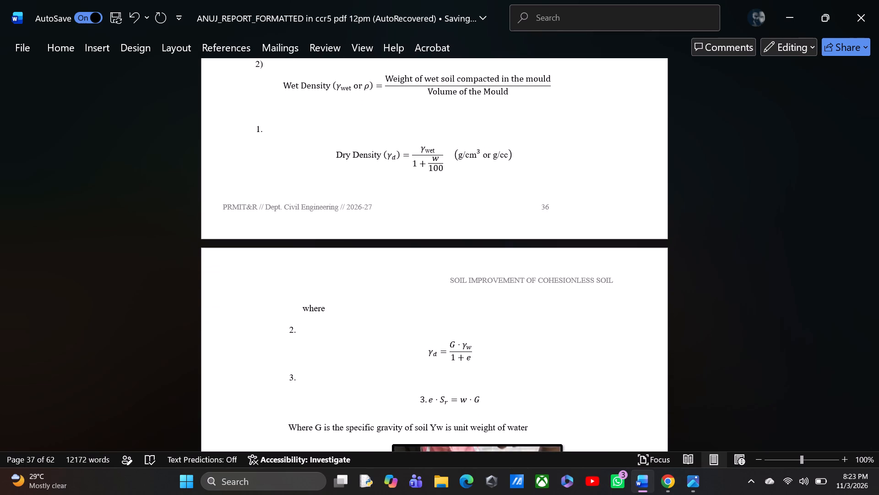
key(comma)
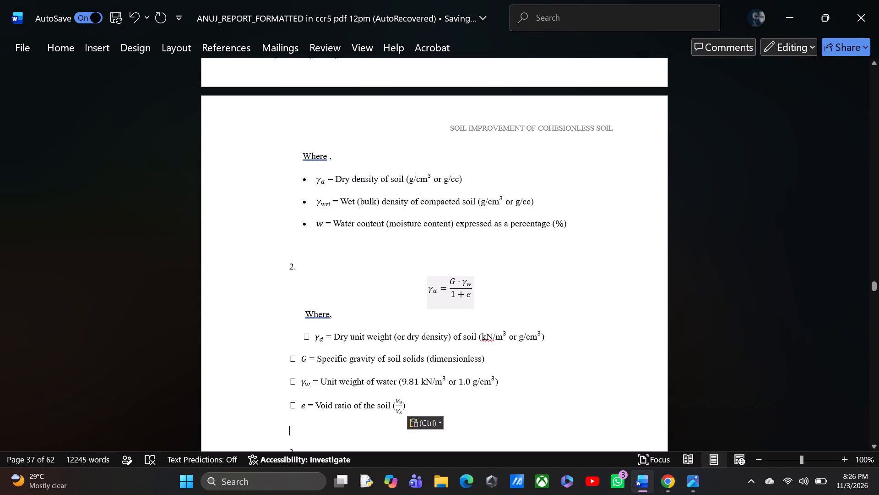
Remove the box symbol and some of the extra leading spaces before the pasted "γd = Dry unit weight" definition.
click(309, 338)
key(BackSpace)
key(BackSpace)
key(BackSpace)
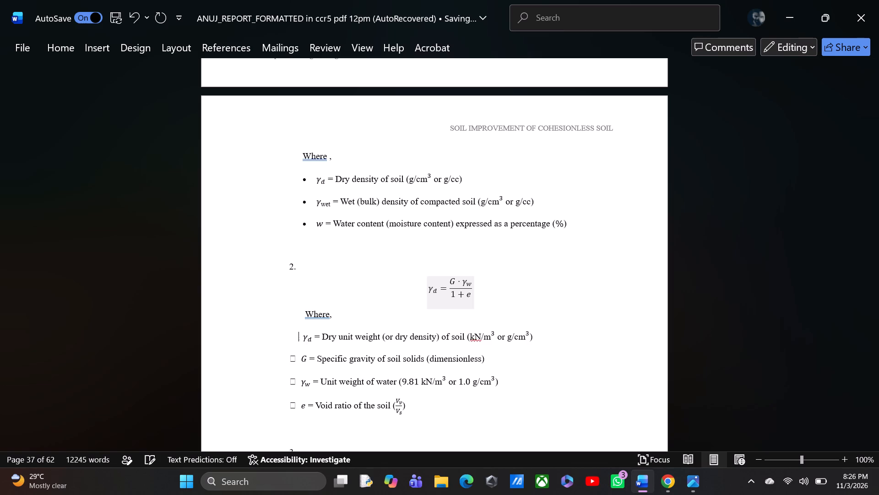
key(BackSpace)
key(BackSpace)
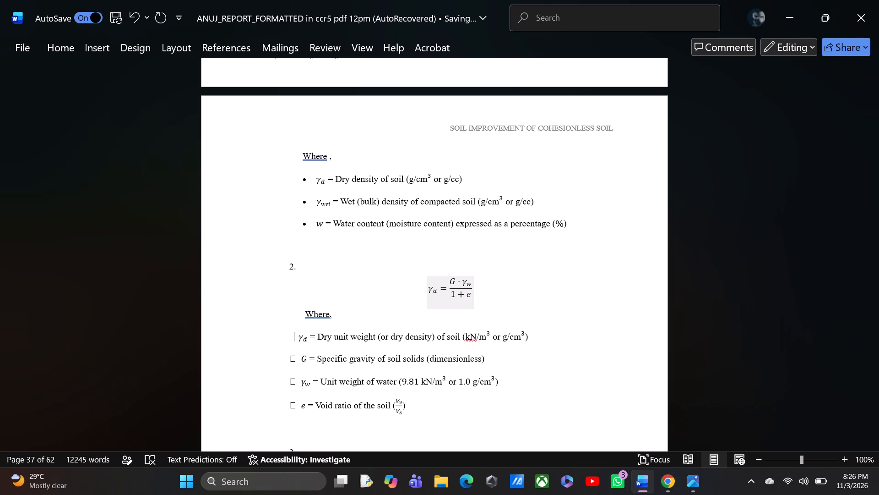
Dismiss the grammar suggestion on the word "Where" below equation 2 without changing the word.
click(330, 305)
click(324, 317)
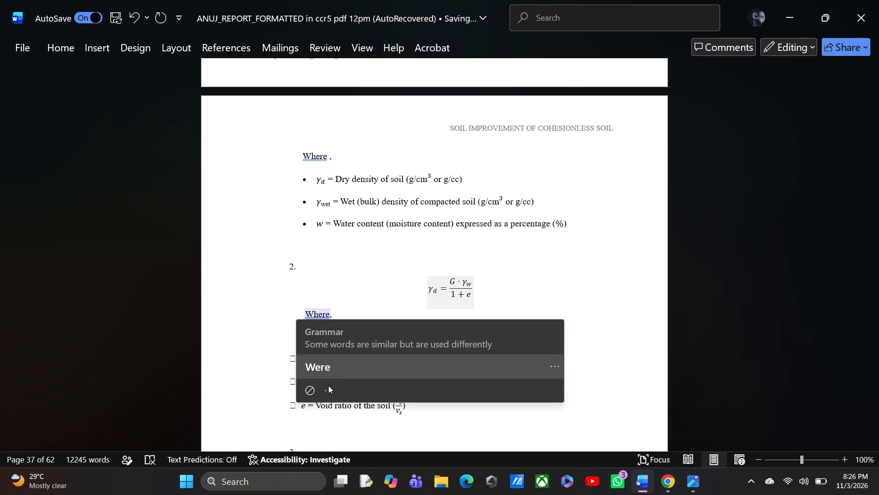
click(328, 385)
click(353, 330)
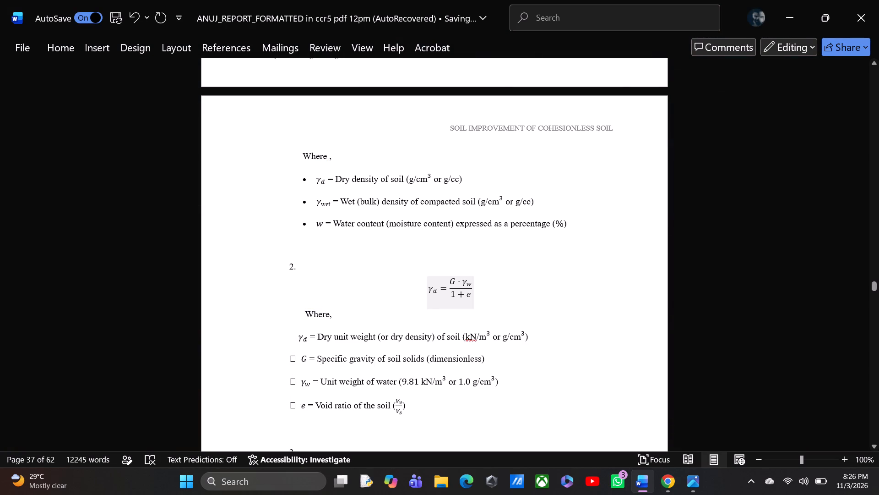
Remove the bullet in front of the "γd = Dry density of soil" definition under the dry density equation.
scroll(388, 363, up, 1)
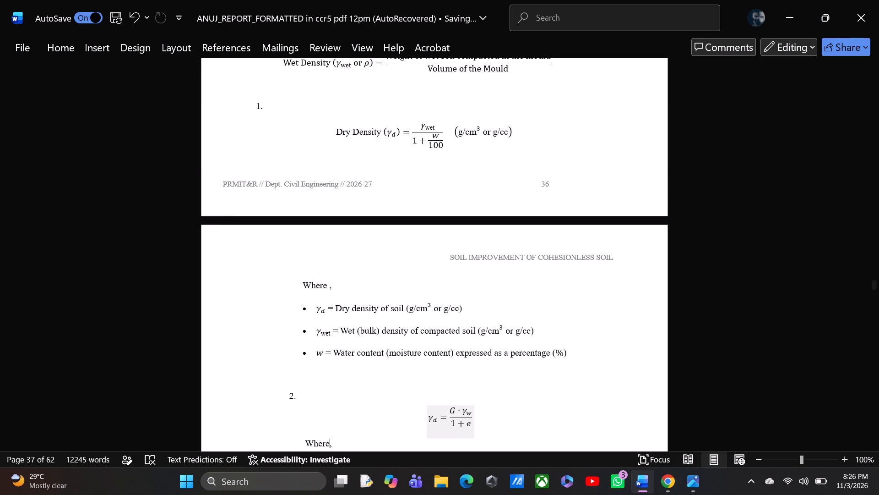
scroll(388, 363, down, 1)
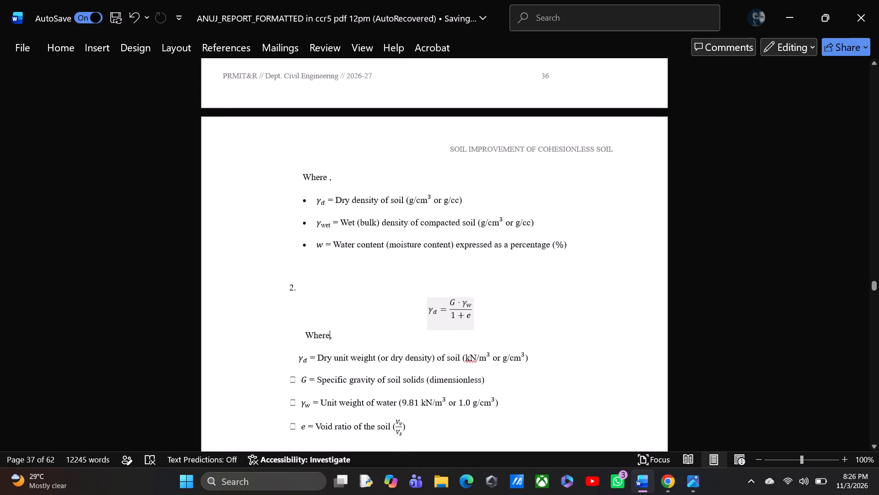
click(309, 201)
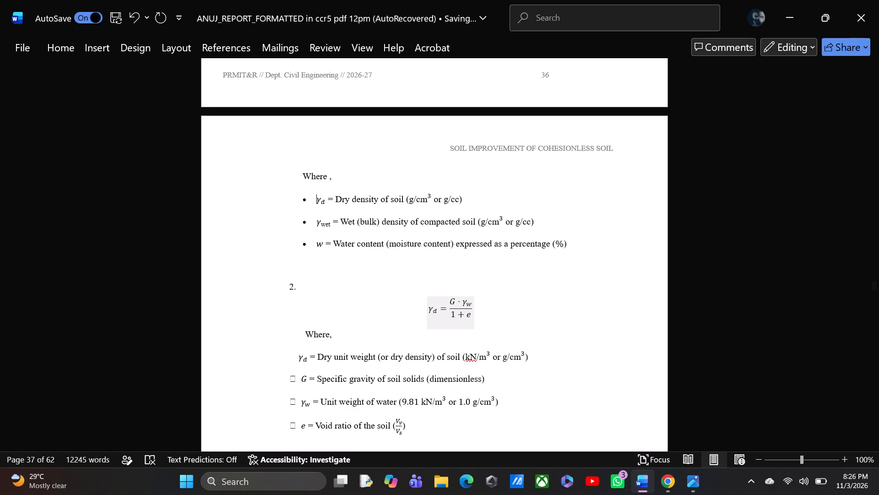
key(BackSpace)
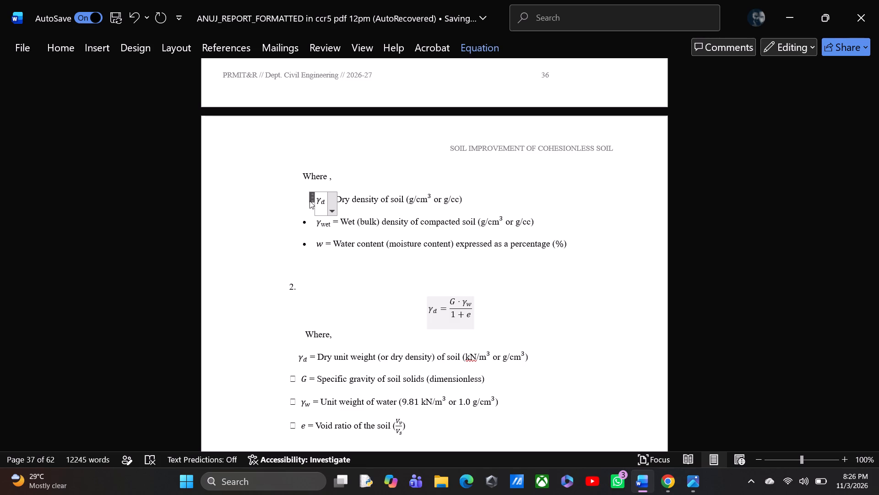
Remove the bullets in front of the γwet and w definitions under the first "Where ," on page 37.
click(309, 201)
click(442, 141)
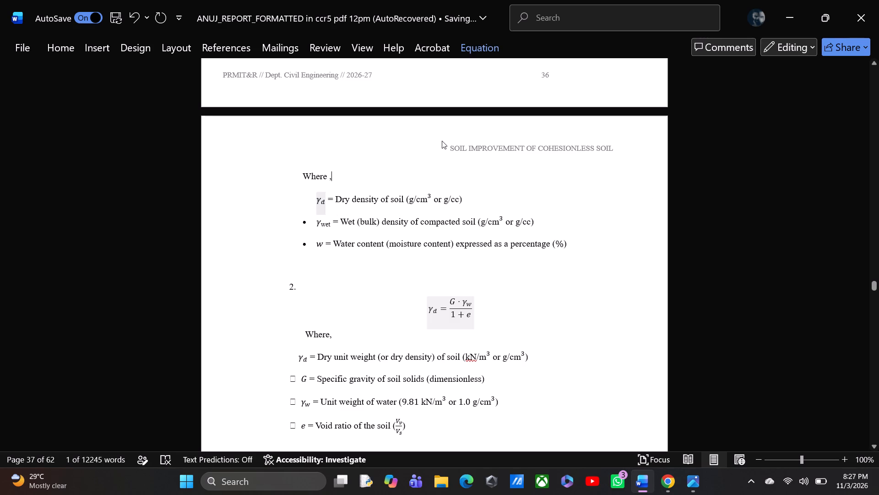
click(307, 224)
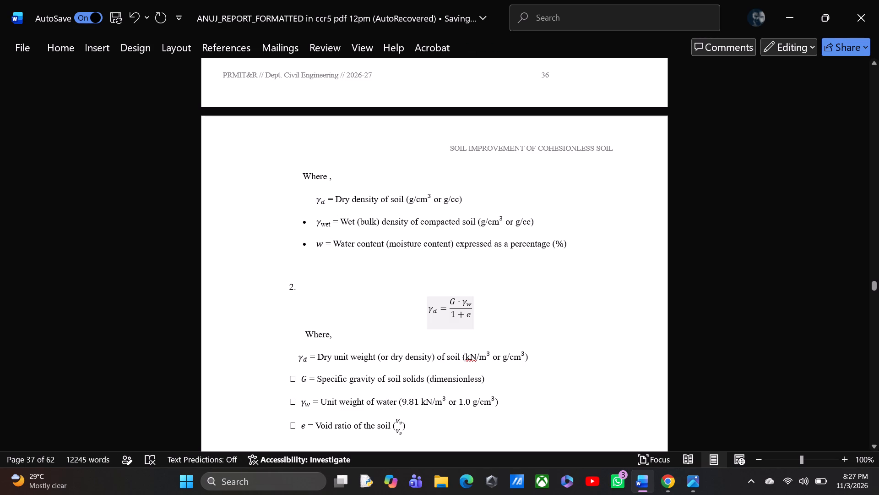
key(BackSpace)
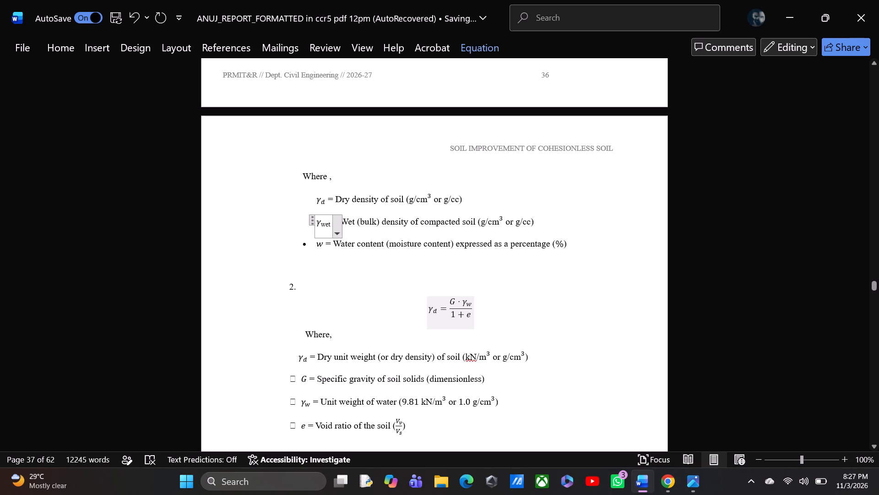
click(314, 244)
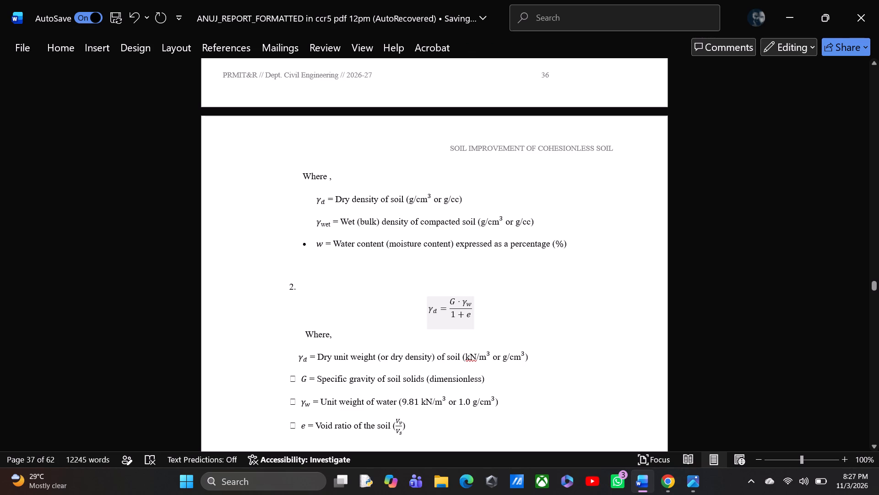
key(BackSpace)
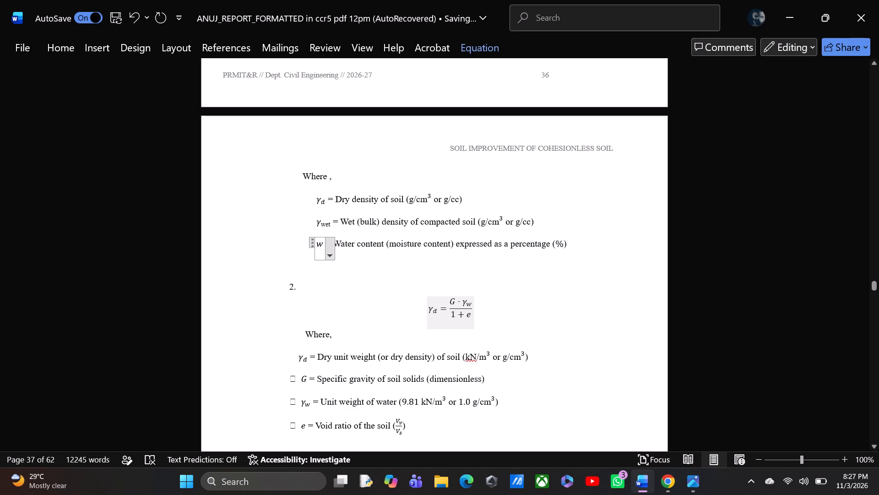
Remove the box symbol in front of the "G = Specific gravity of soil solids" definition below equation 2.
click(296, 375)
key(BackSpace)
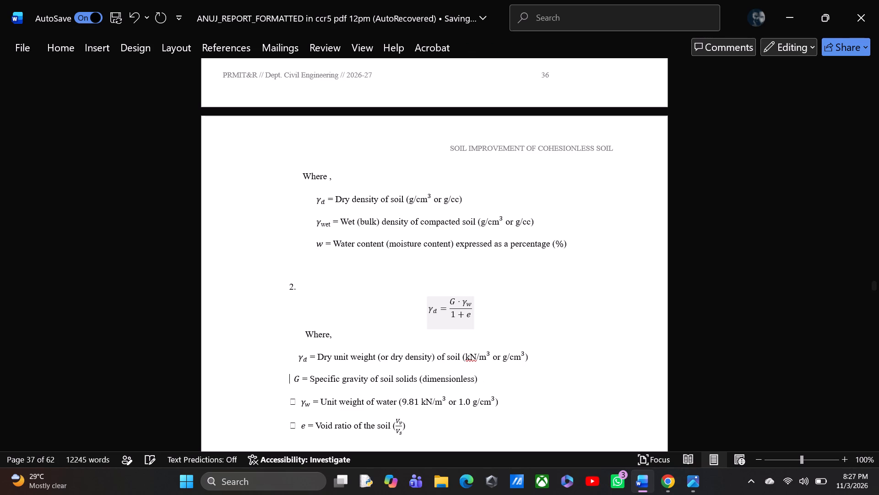
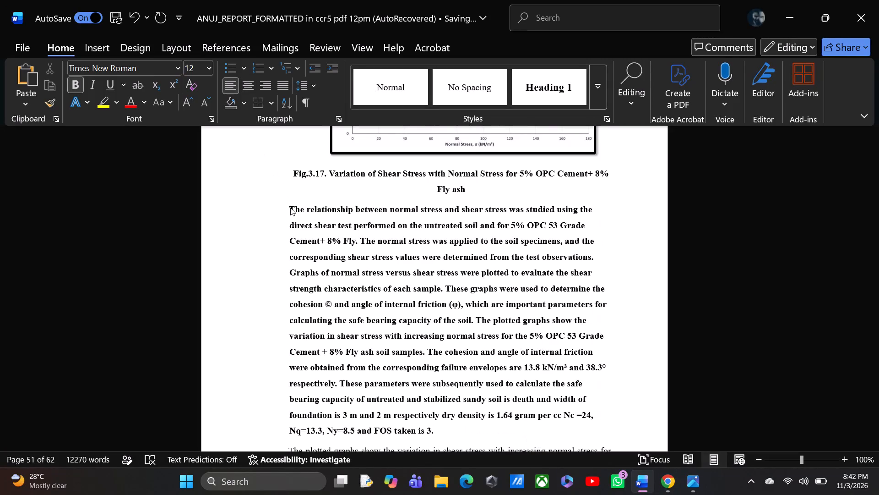
Justify the shear stress discussion paragraph below the Fig.3.17 caption and remove its bold formatting.
click(290, 208)
drag(290, 208, 443, 423)
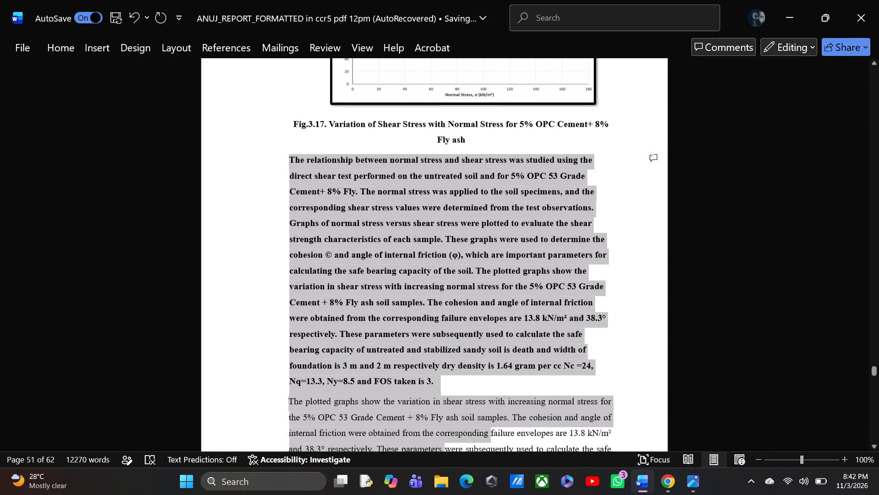
drag(443, 423, 439, 372)
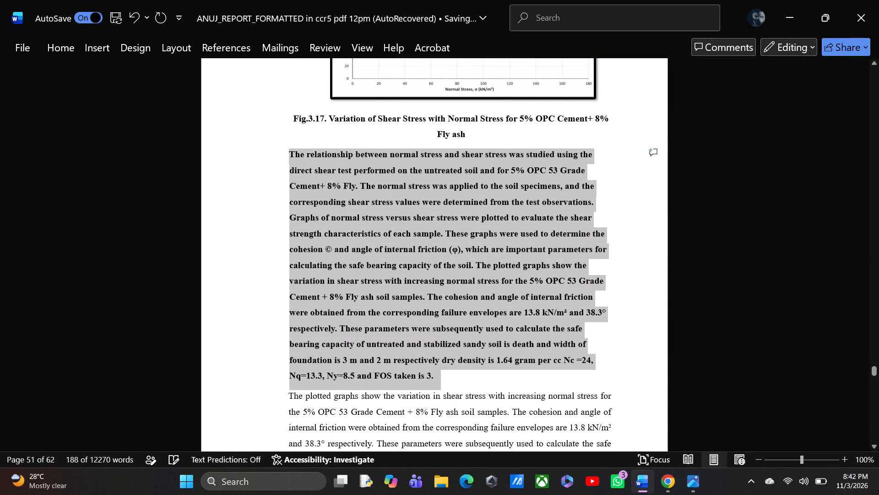
click(60, 49)
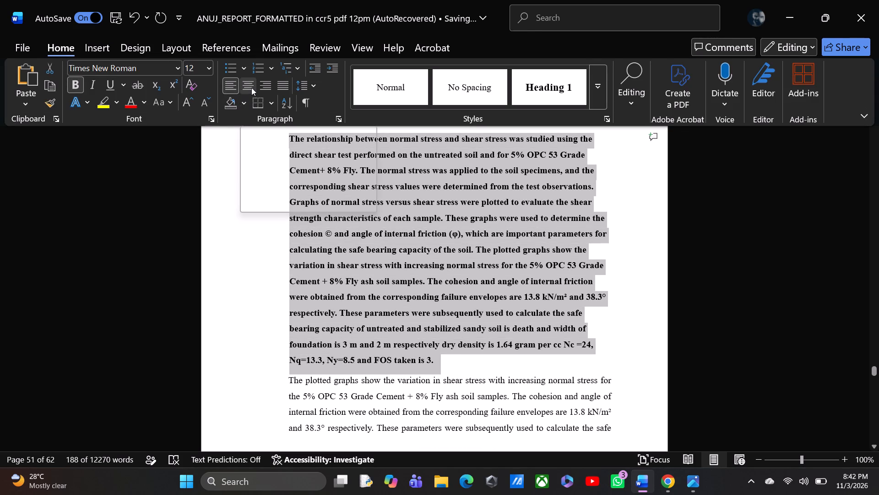
click(282, 87)
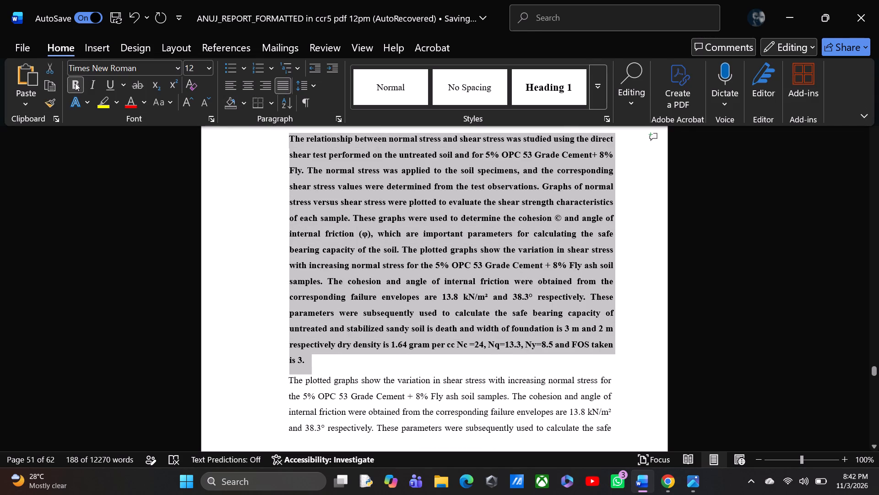
click(75, 83)
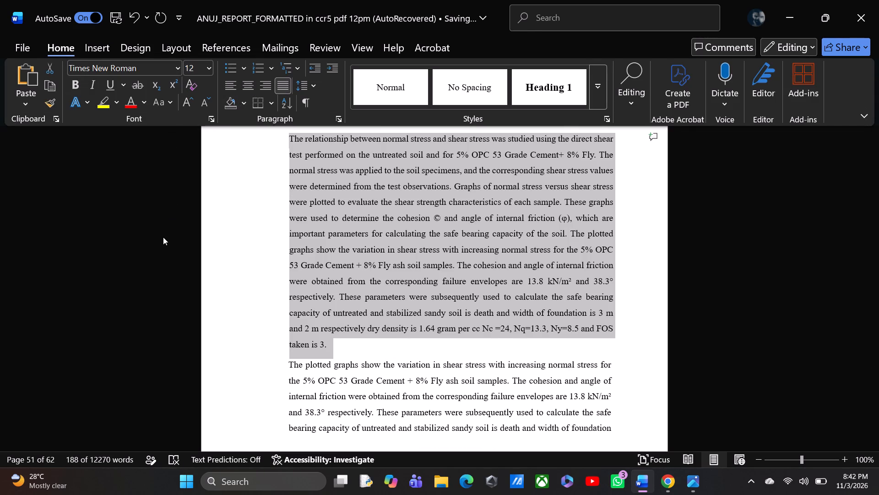
click(230, 249)
Push the "Normal stress vs shear stress graph:-" heading onto the same page as the Fig.3.17 graph and remove the blank line between them.
scroll(230, 249, up, 1)
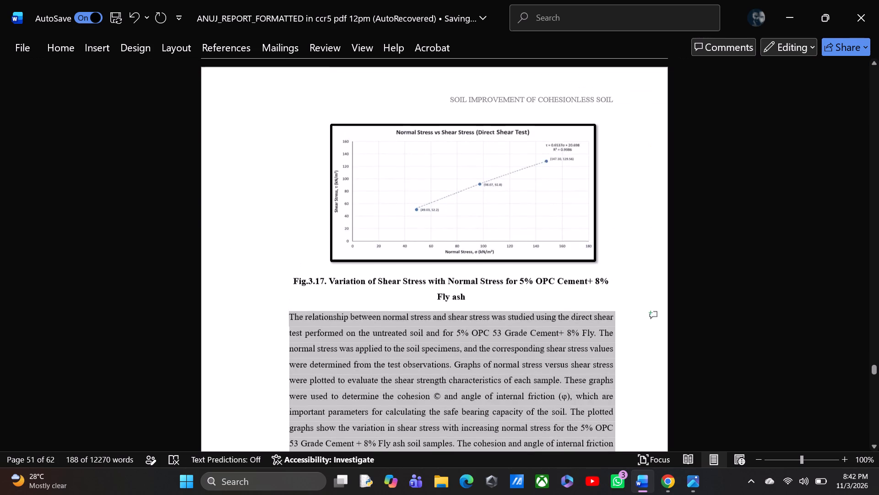
scroll(230, 249, up, 1)
click(256, 113)
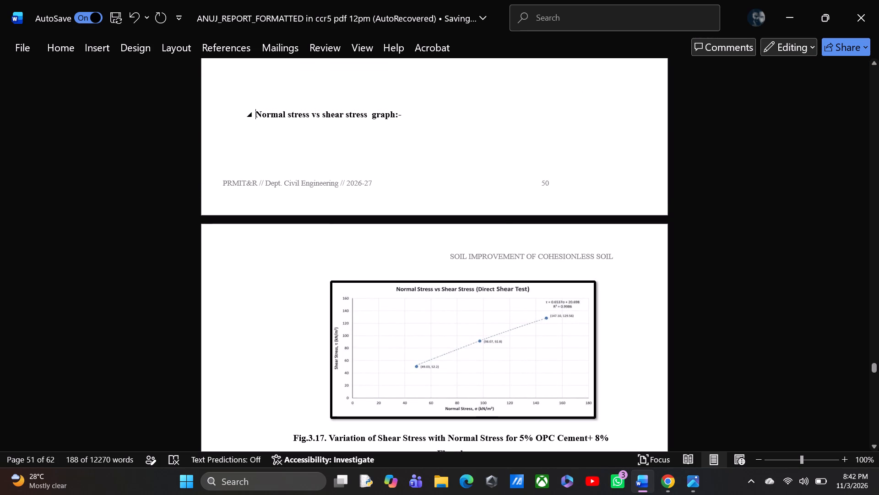
key(Return)
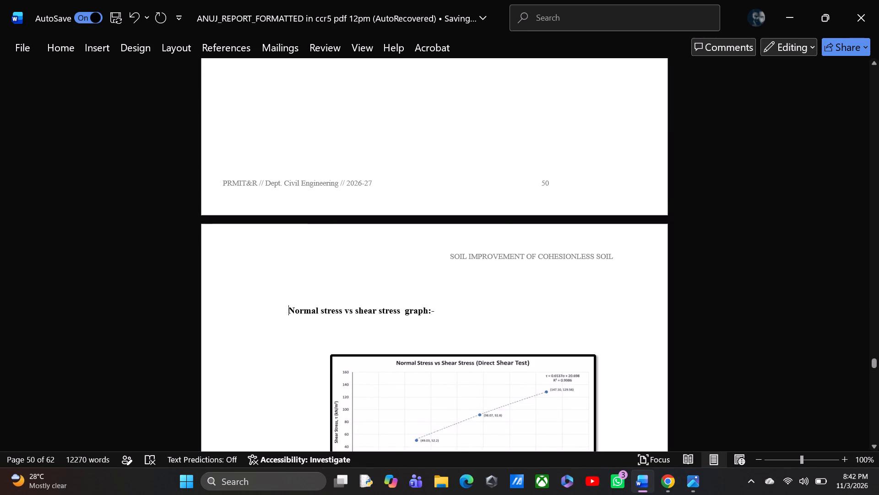
click(339, 341)
key(BackSpace)
key(BackSpace)
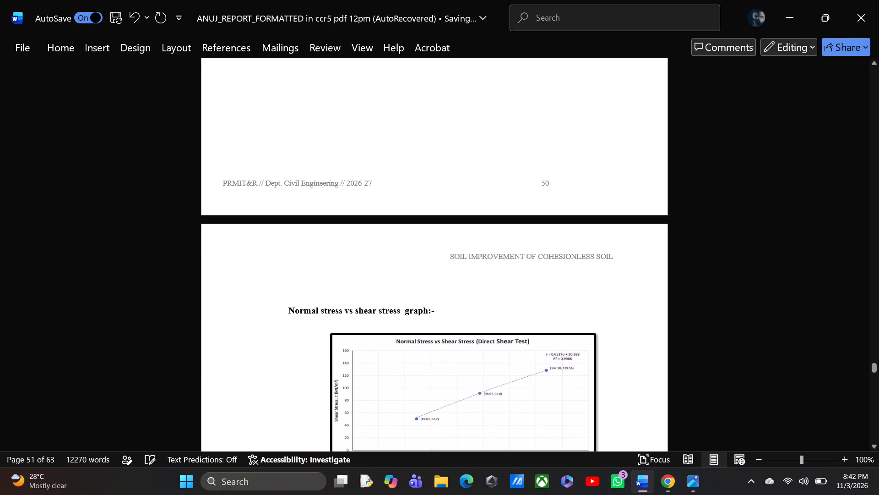
Review the layout of the graphs, captions and discussion paragraphs from Fig.3.16 through the Mix 2 section.
scroll(339, 341, down, 1)
scroll(339, 341, up, 1)
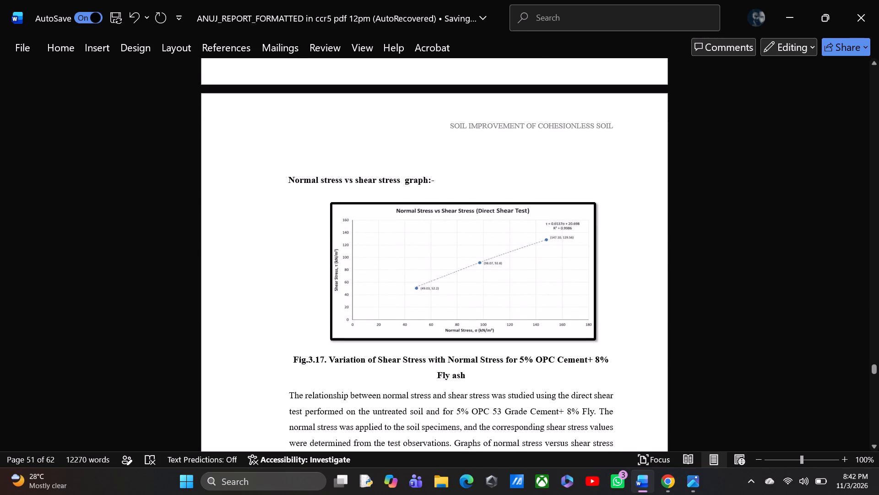
scroll(339, 341, up, 2)
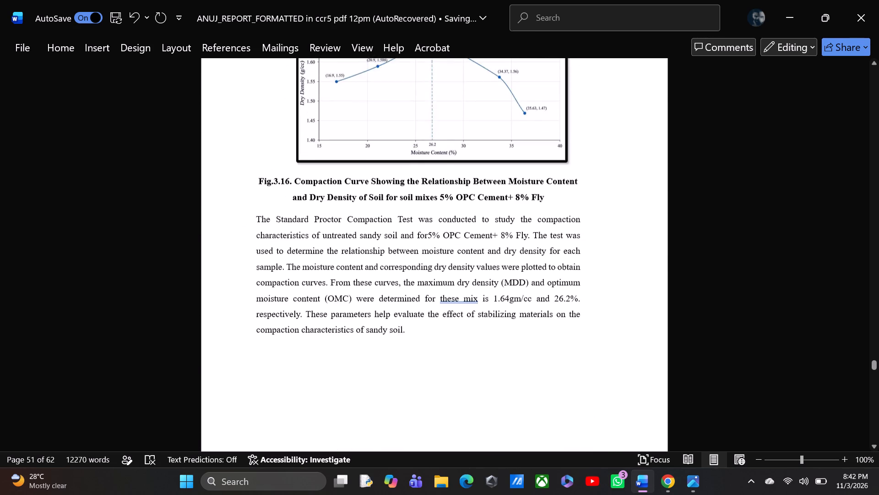
scroll(339, 341, up, 1)
scroll(339, 341, down, 4)
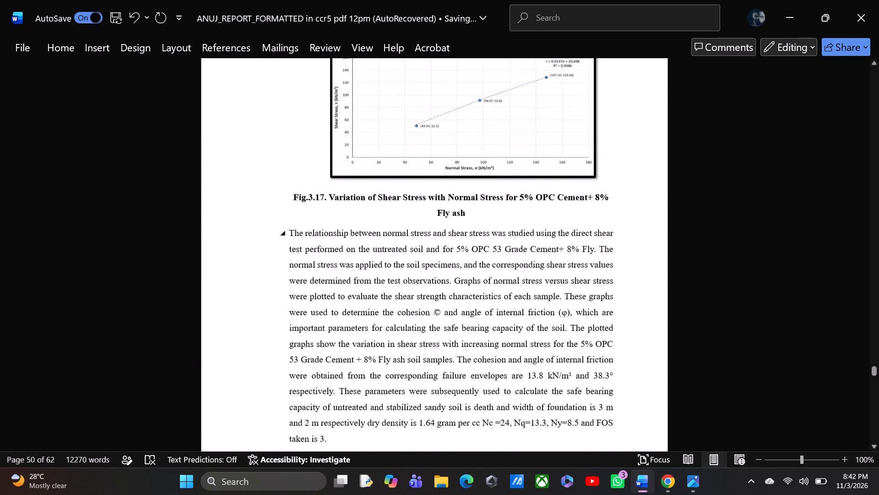
scroll(339, 341, up, 1)
scroll(339, 341, down, 2)
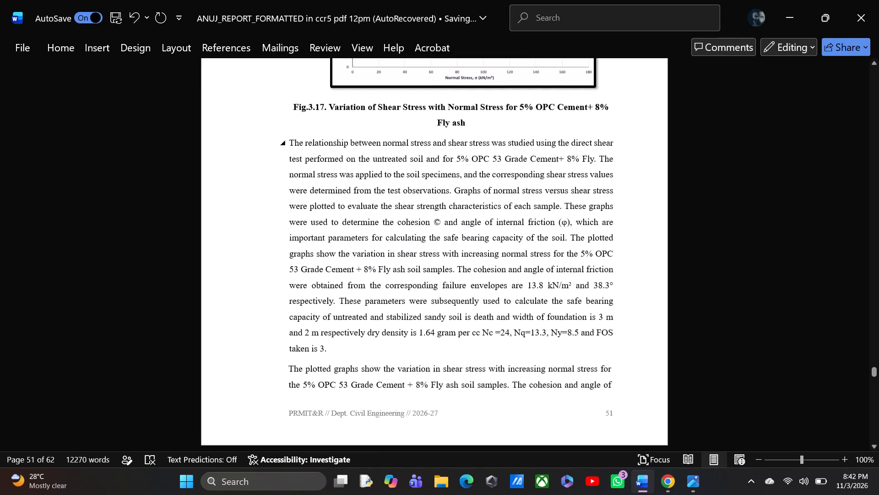
scroll(339, 341, down, 3)
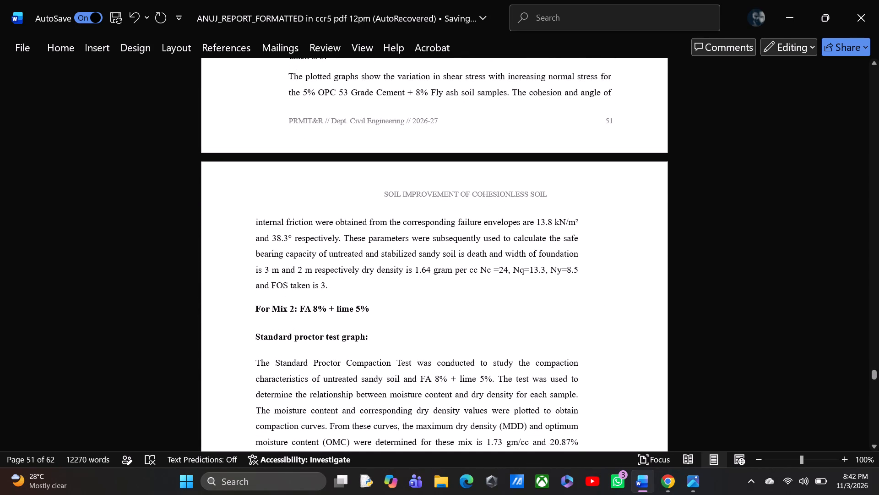
scroll(339, 341, up, 1)
scroll(339, 341, down, 1)
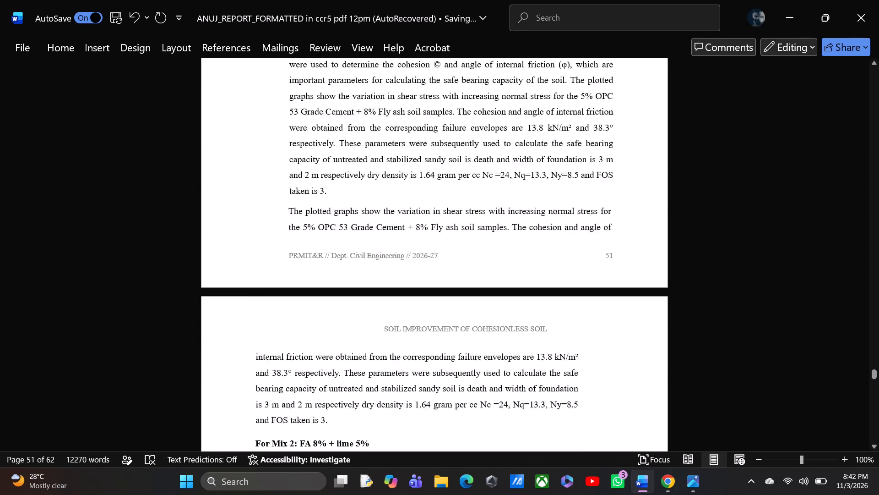
scroll(339, 341, down, 4)
Move the Mix 2 Standard Proctor Compaction Test paragraph from above the moisture content graph to directly below the Fig.3.18 compaction curve caption.
scroll(339, 341, up, 3)
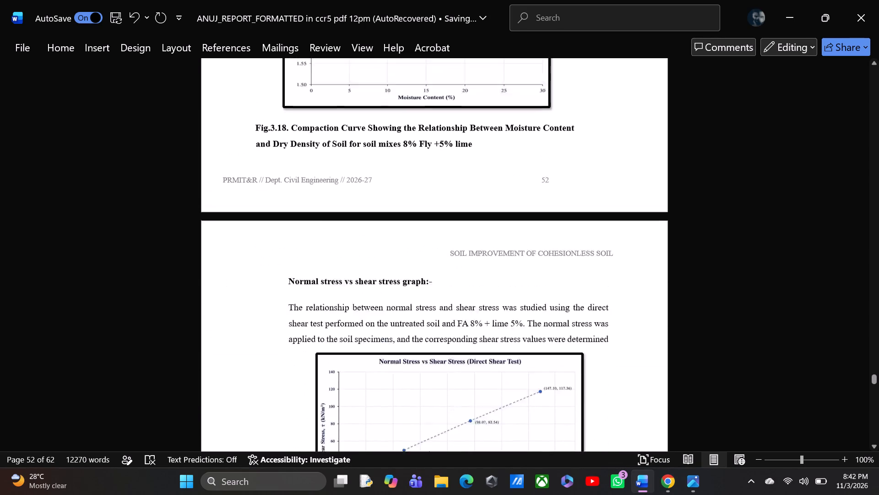
scroll(339, 341, up, 2)
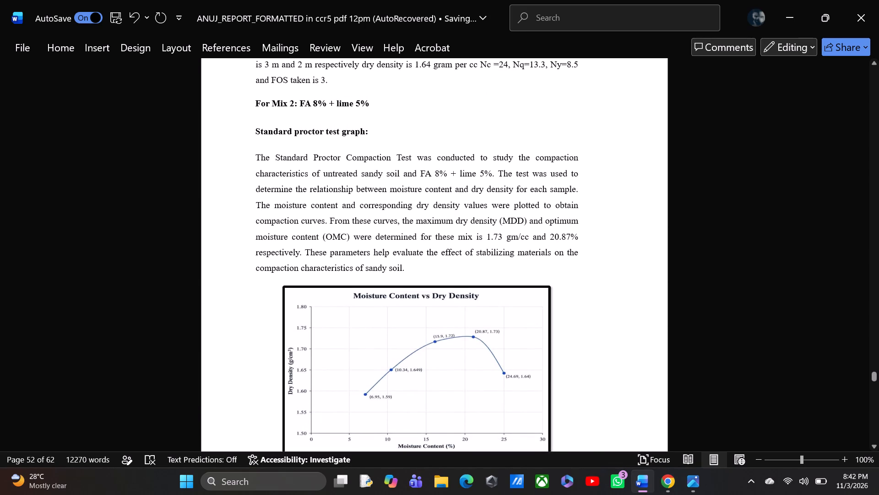
click(257, 161)
drag(257, 161, 378, 281)
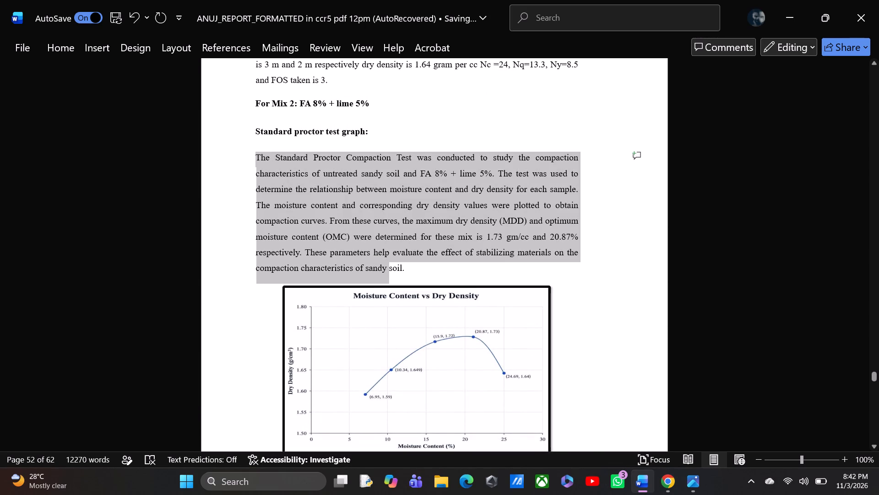
drag(378, 281, 407, 274)
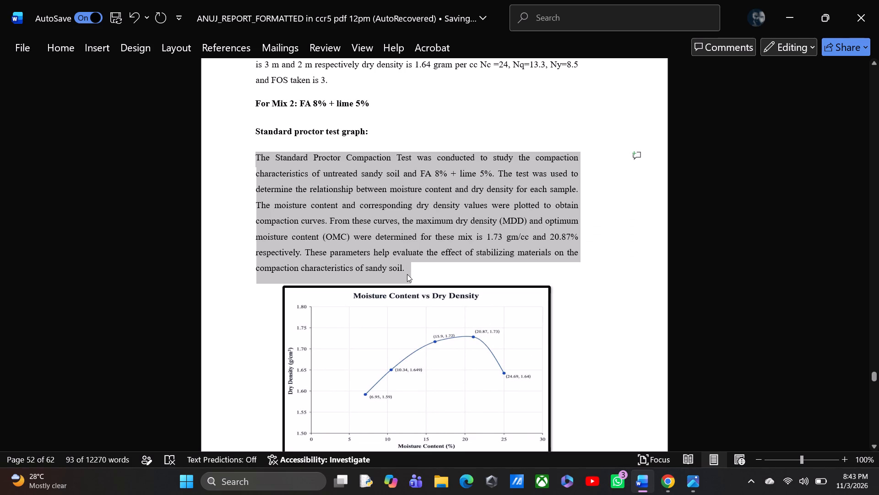
key(ctrl+c)
key(BackSpace)
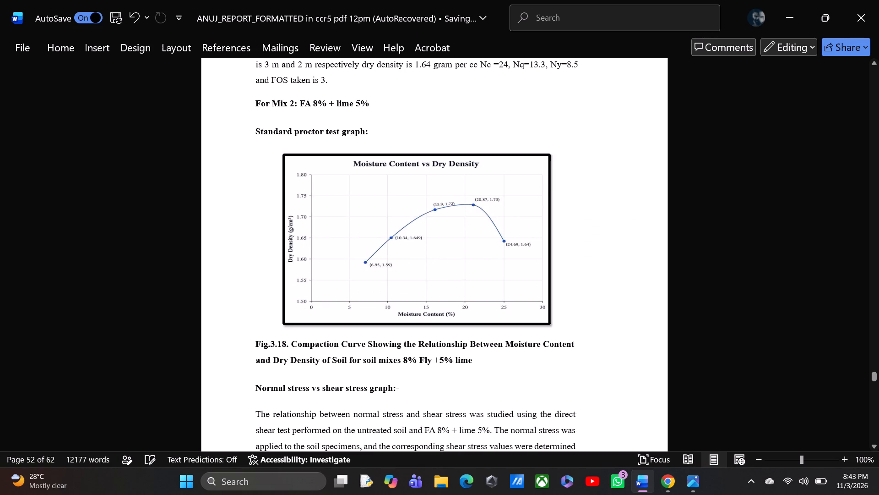
click(484, 364)
key(Return)
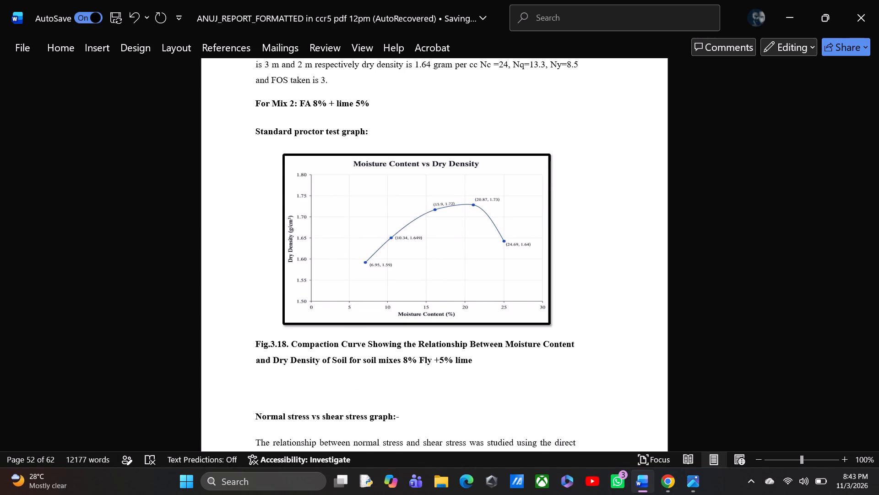
key(ctrl+v)
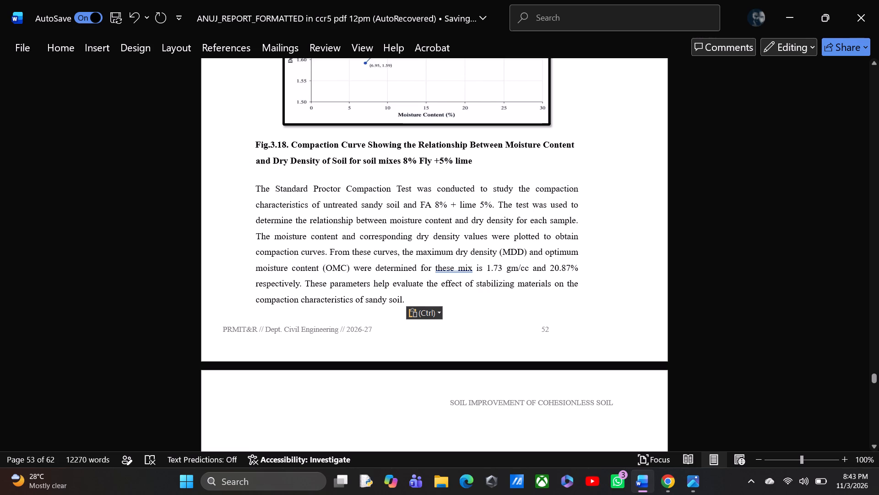
Format the Fig.3.18 compaction curve caption at font size 11 and centre it.
click(255, 147)
drag(255, 147, 470, 169)
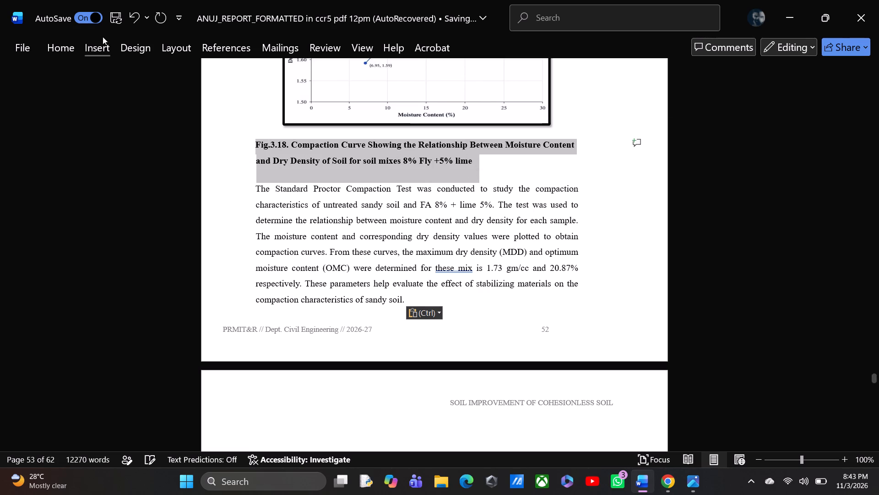
click(64, 47)
click(209, 74)
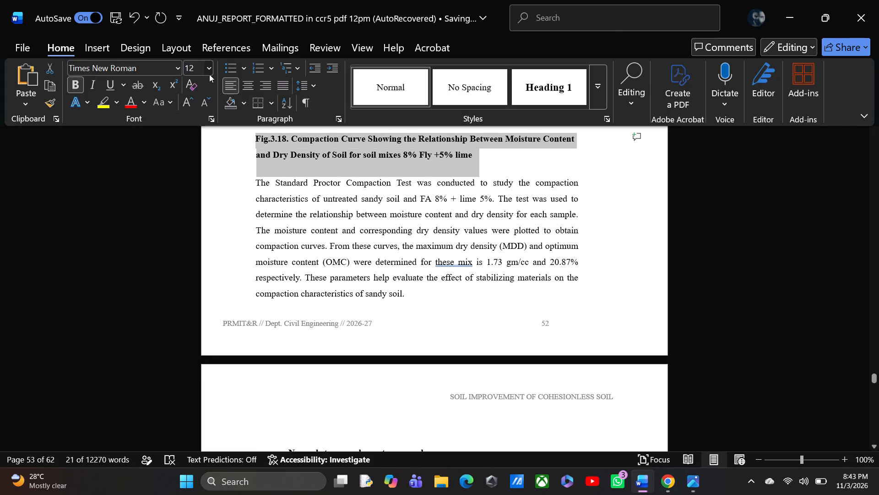
click(190, 144)
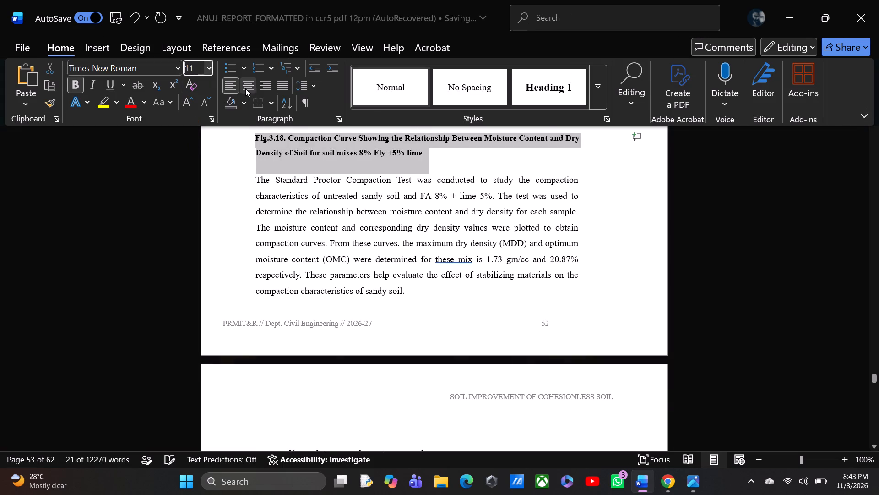
click(247, 87)
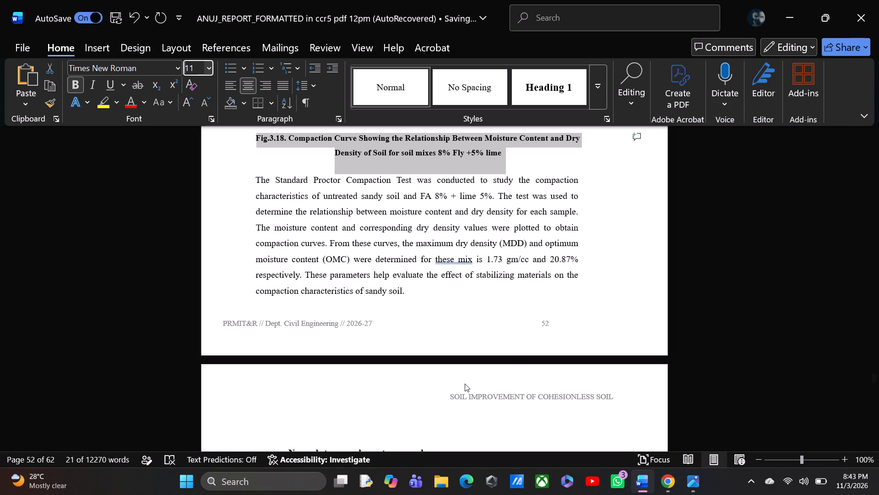
click(509, 351)
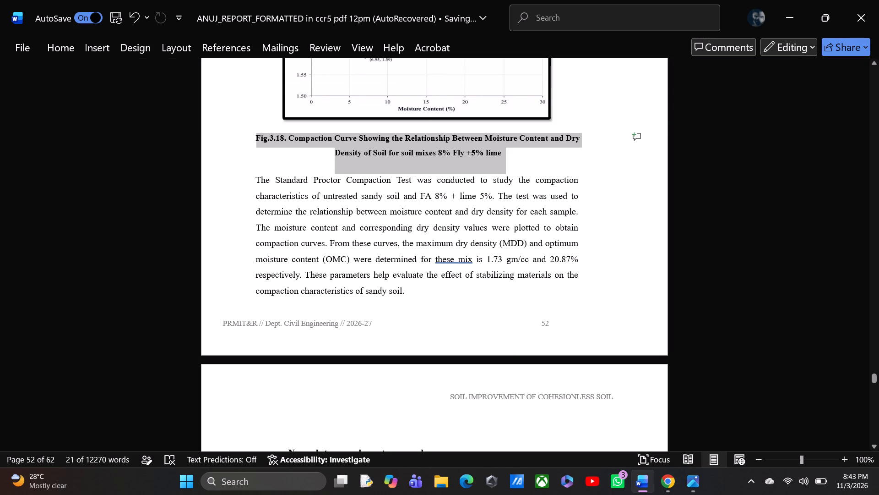
Delete the blank line above the Mix 2 "Normal stress vs shear stress graph:-" heading on page 53.
scroll(598, 209, down, 1)
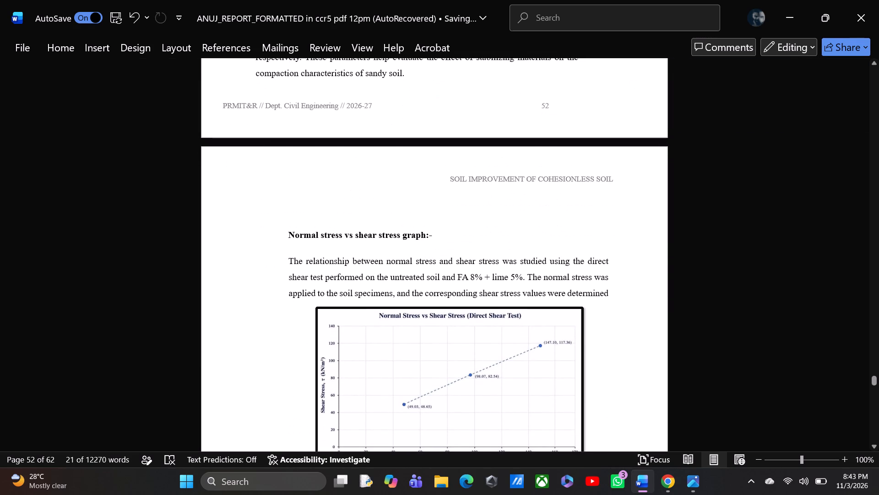
click(331, 201)
key(BackSpace)
key(BackSpace)
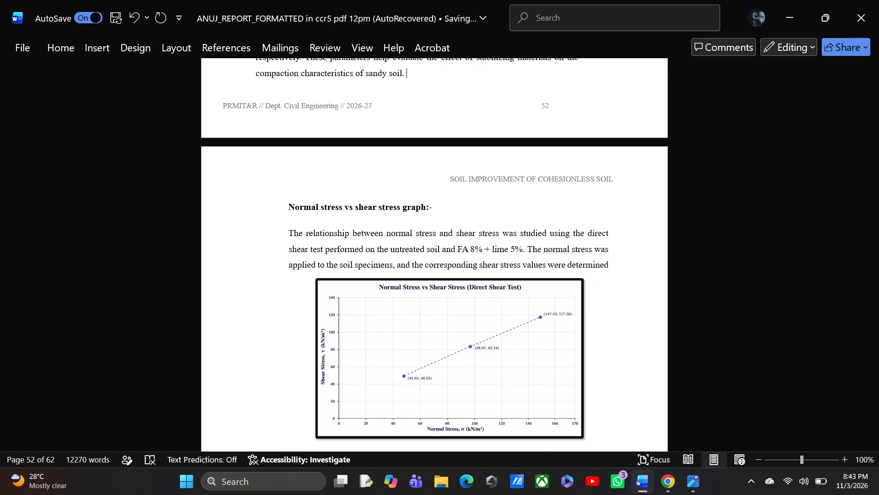
Delete the empty line between the "Variation of Shear Stress with Normal Stress for 8% Fly ash +5% lime" caption and the paragraph below it.
scroll(331, 201, down, 2)
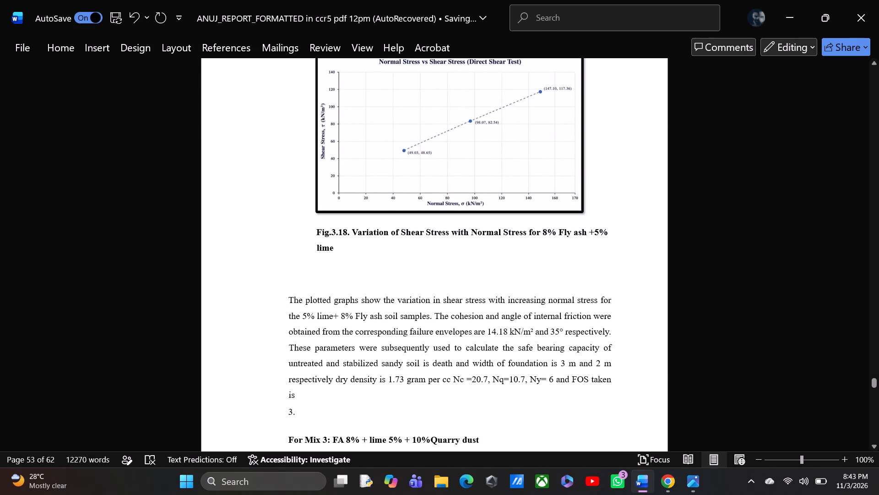
click(330, 279)
key(BackSpace)
key(BackSpace)
key(BackSpace)
key(BackSpace)
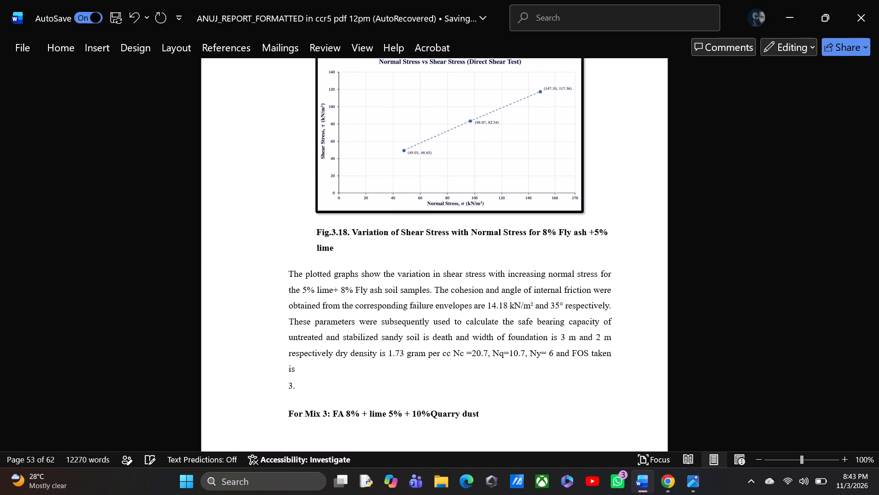
scroll(330, 279, up, 2)
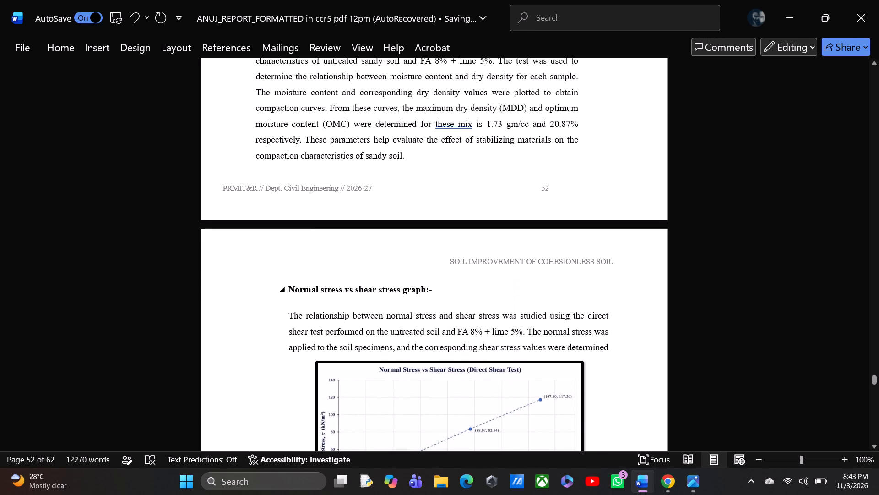
Move the three-line Mix 2 "relationship between normal stress and shear stress" paragraph from above the graph to directly below the Fig.3.18 shear stress caption.
drag(288, 315, 500, 349)
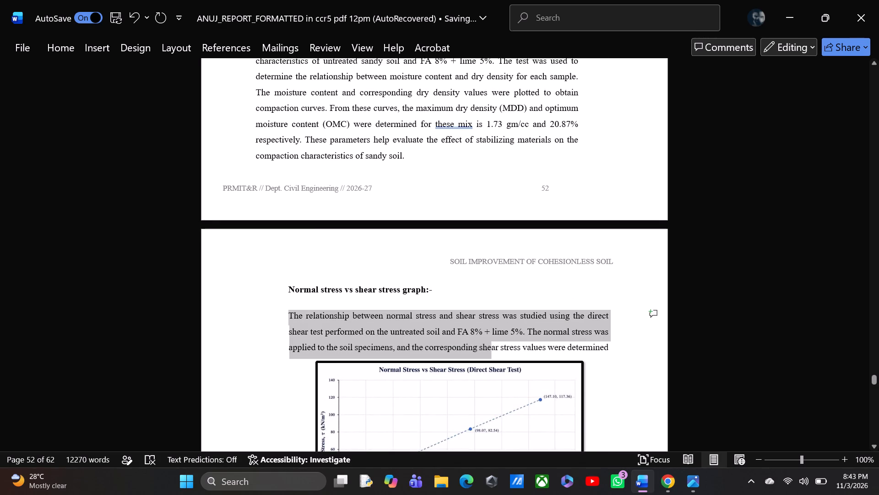
drag(500, 349, 597, 346)
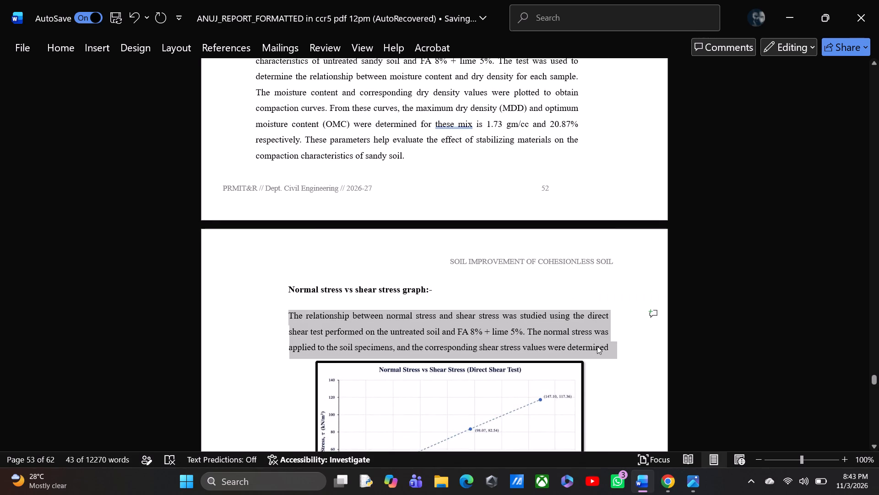
key(ctrl+c)
key(BackSpace)
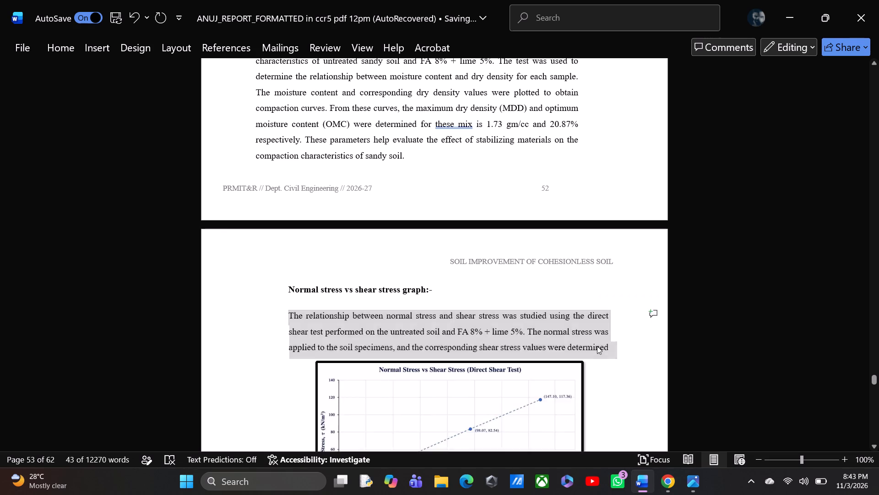
scroll(597, 346, down, 2)
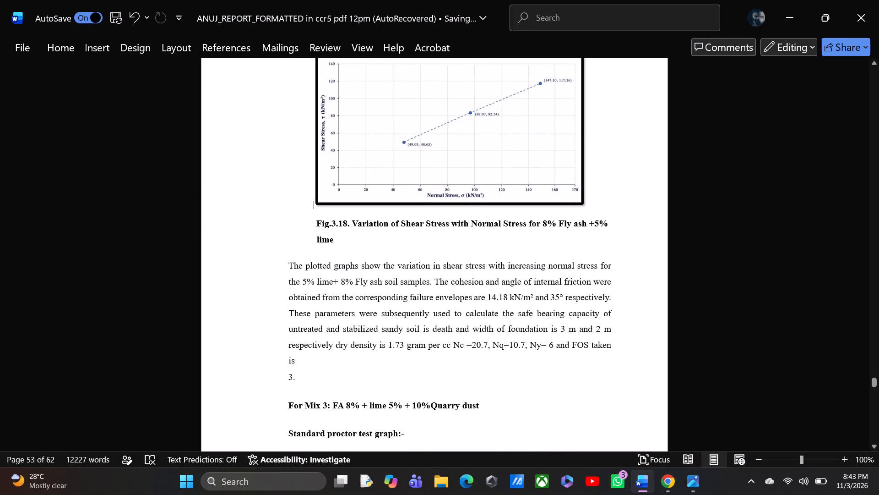
click(294, 257)
key(Down)
key(Left)
key(Left)
key(Left)
key(Left)
key(Left)
key(Left)
key(Left)
key(ctrl+v)
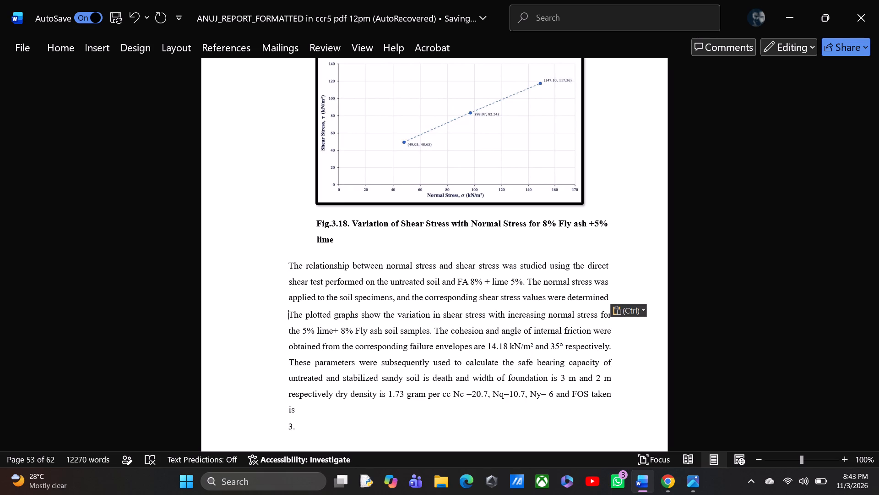
Replace the opening "The" of the Mix 2 "plotted graphs show the variation in shear stress" paragraph with lowercase "the".
click(302, 313)
key(BackSpace)
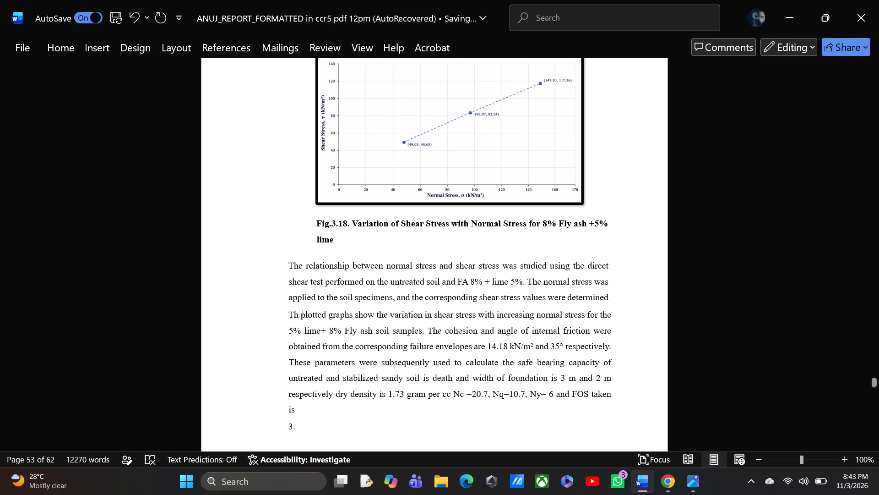
key(BackSpace)
key(BackSpace)
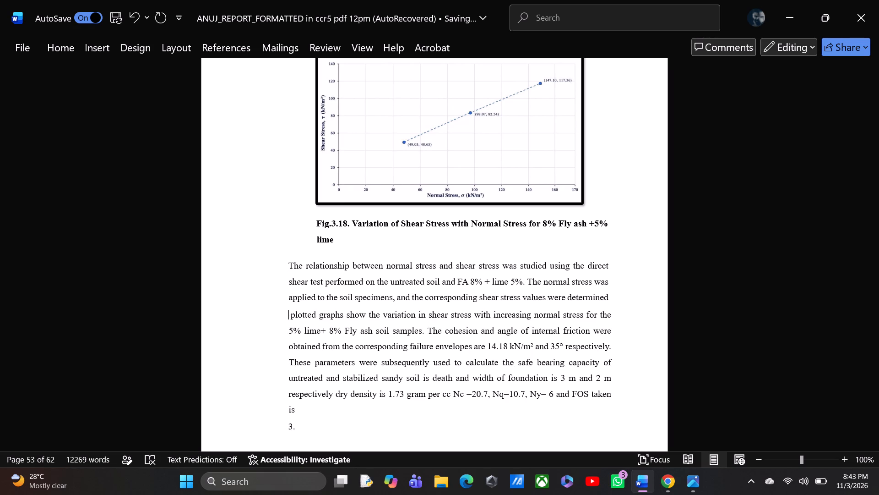
text(the)
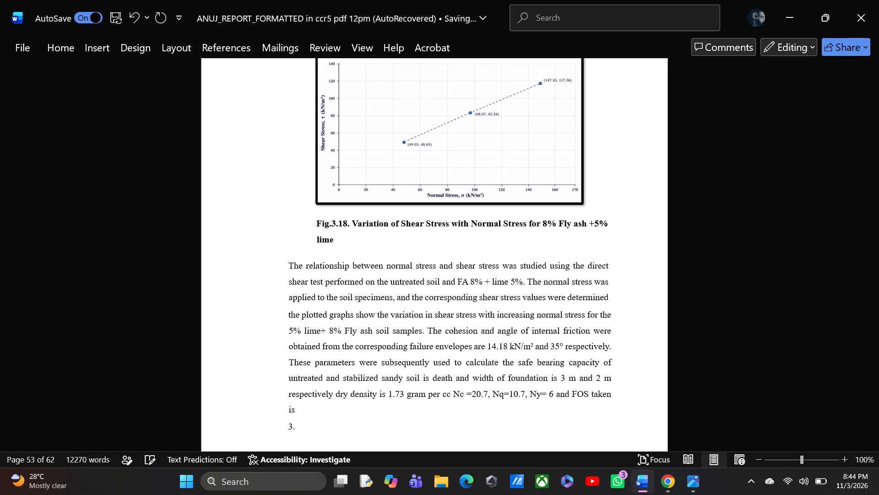
Format the "Variation of Shear Stress with Normal Stress for 8% Fly ash +5% lime" caption at font size 11 and centre it.
click(320, 223)
drag(320, 223, 330, 240)
click(58, 37)
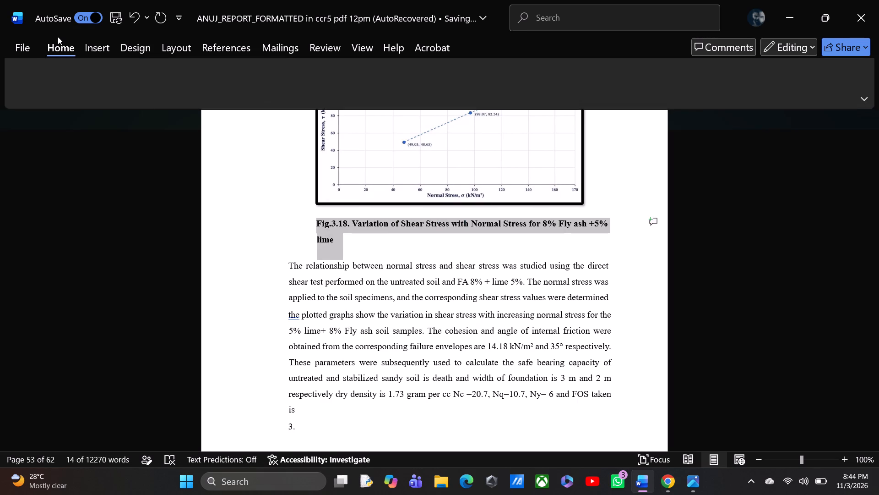
click(209, 68)
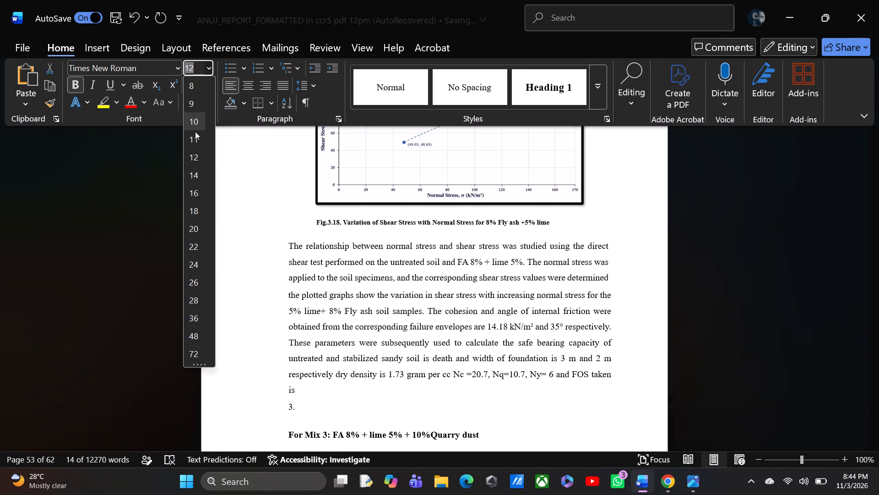
click(195, 132)
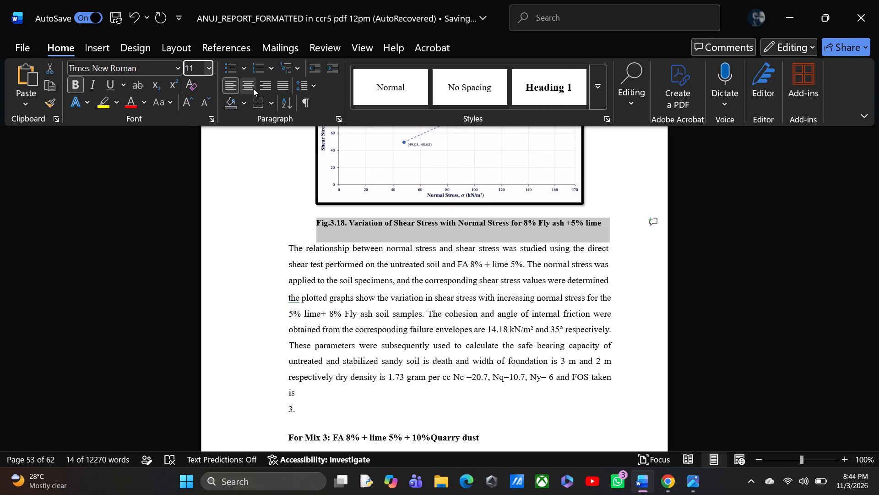
click(253, 88)
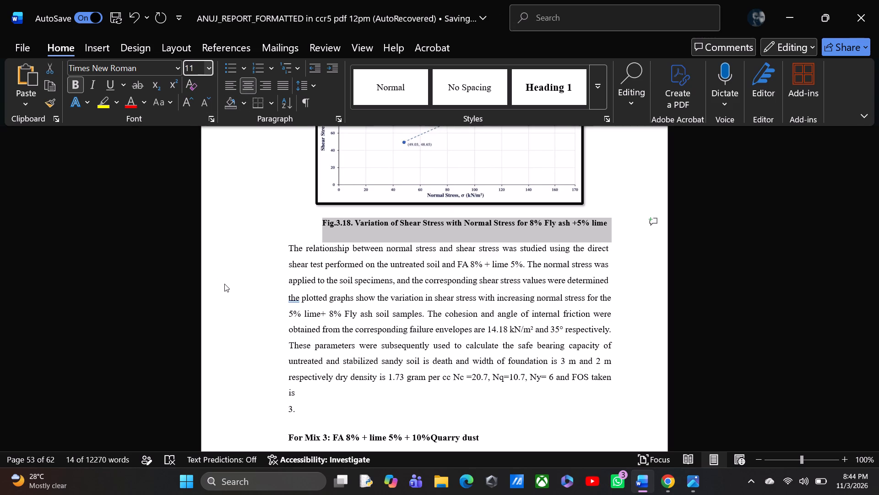
click(224, 284)
Join the stray "3." line to the end of the Mix 2 paragraph, directly after "FOS taken is".
click(289, 408)
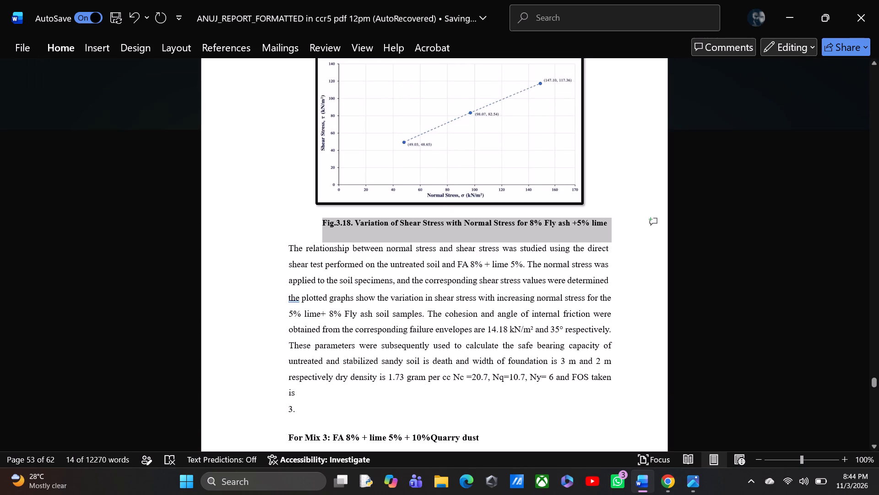
key(BackSpace)
key(BackSpace)
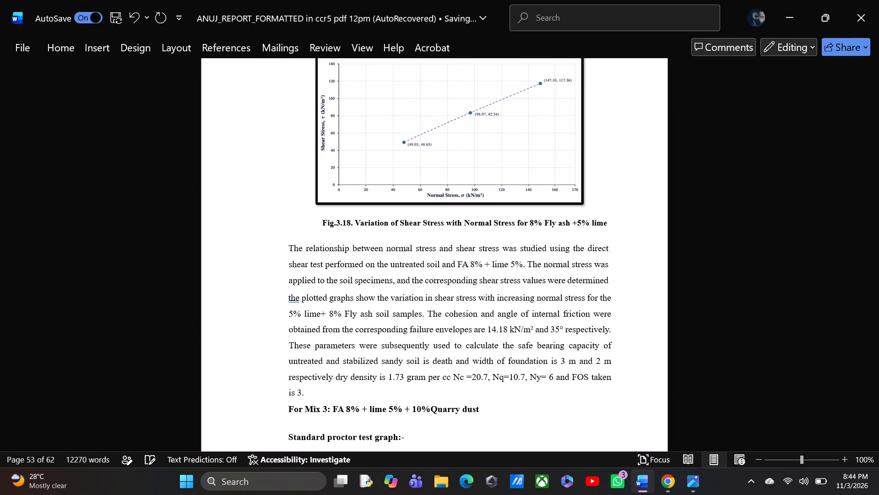
Review the layout of the Mix 2 graphs, captions and paragraphs and the Mix 3 section across pages 52 to 54.
scroll(289, 408, up, 2)
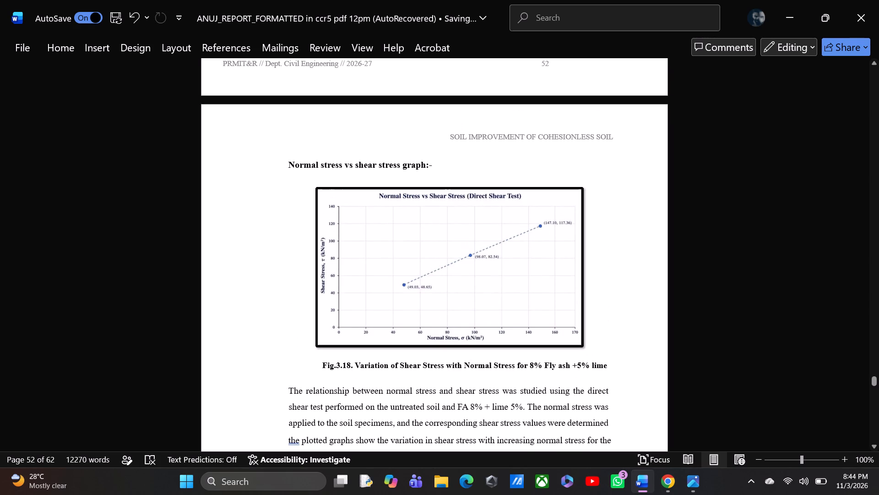
scroll(289, 408, up, 1)
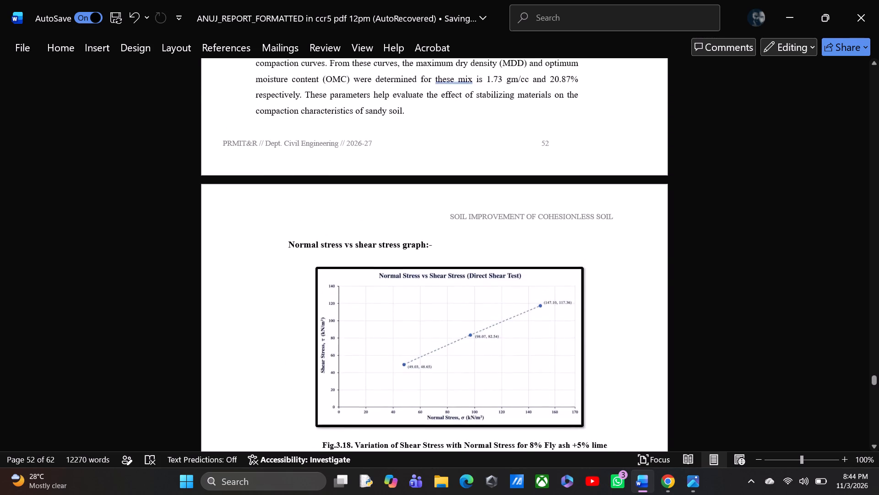
scroll(289, 408, up, 1)
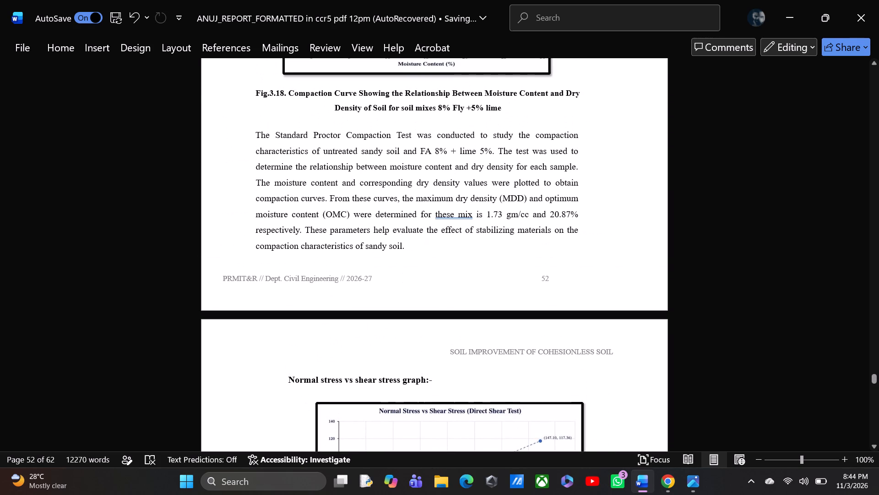
scroll(289, 408, up, 1)
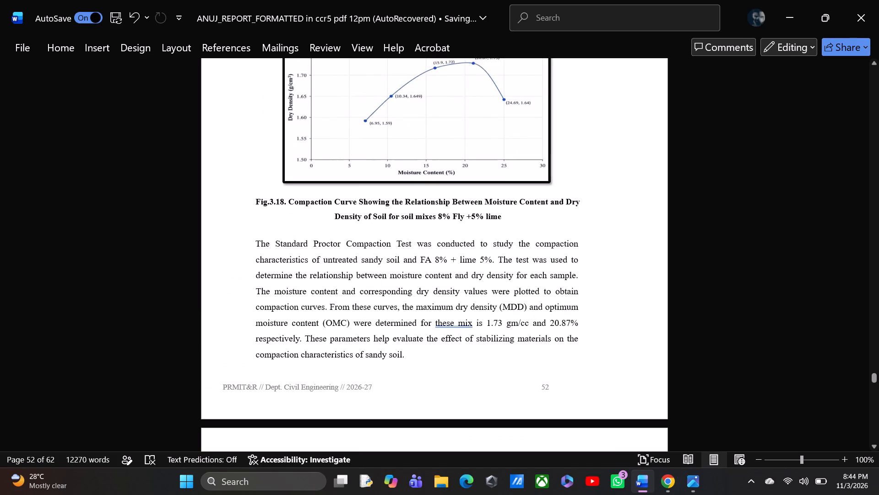
scroll(289, 408, up, 1)
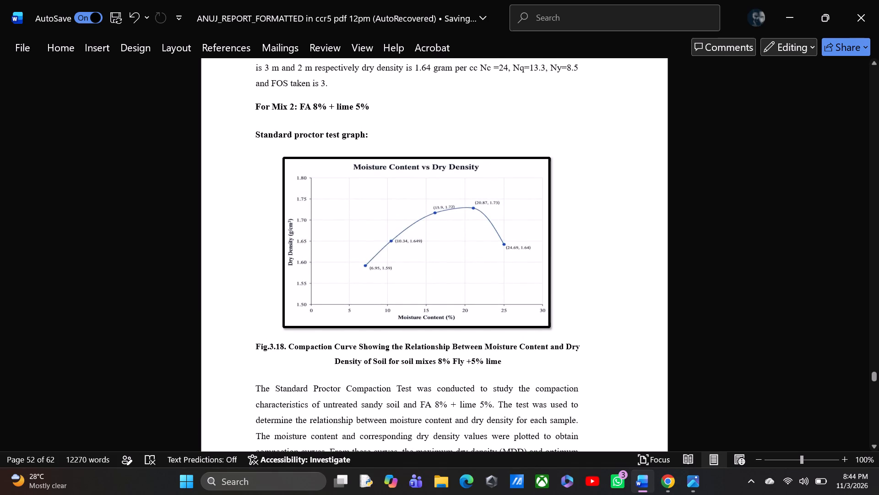
scroll(289, 408, down, 2)
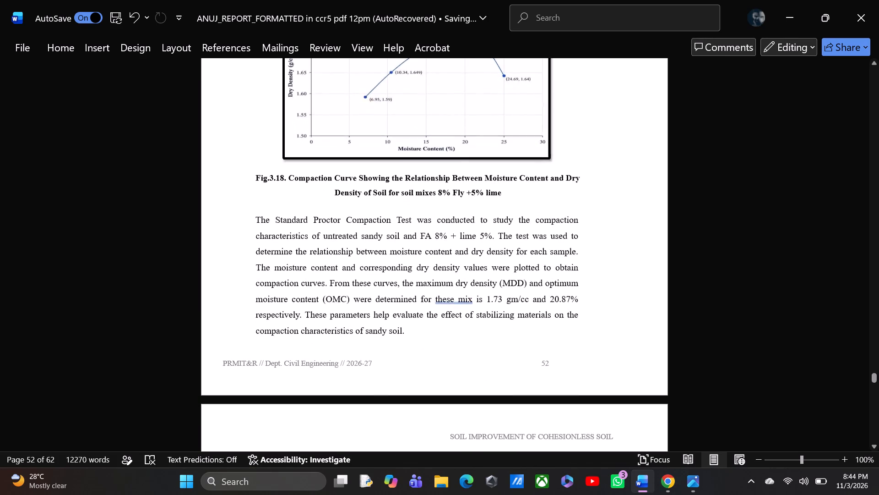
scroll(289, 408, down, 4)
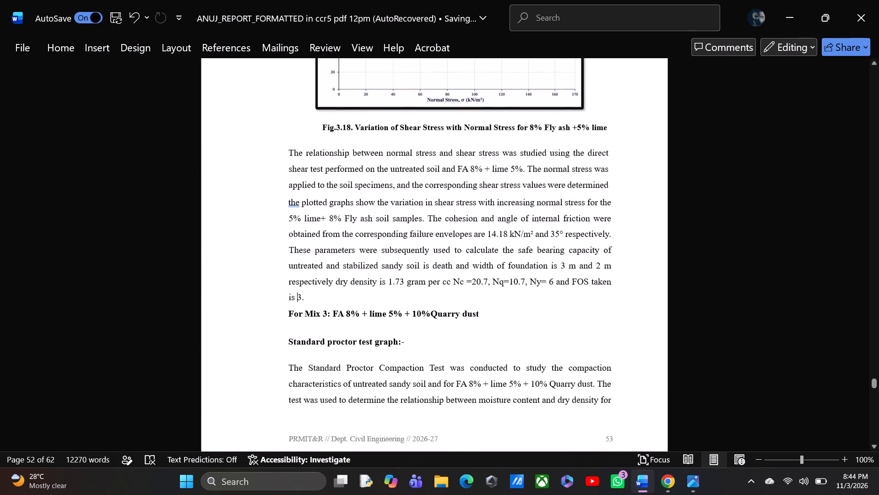
scroll(289, 408, down, 3)
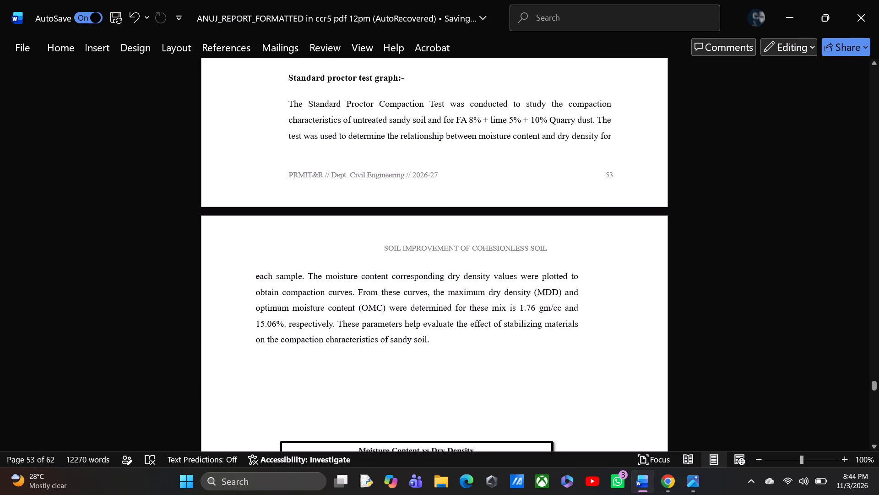
scroll(289, 408, down, 4)
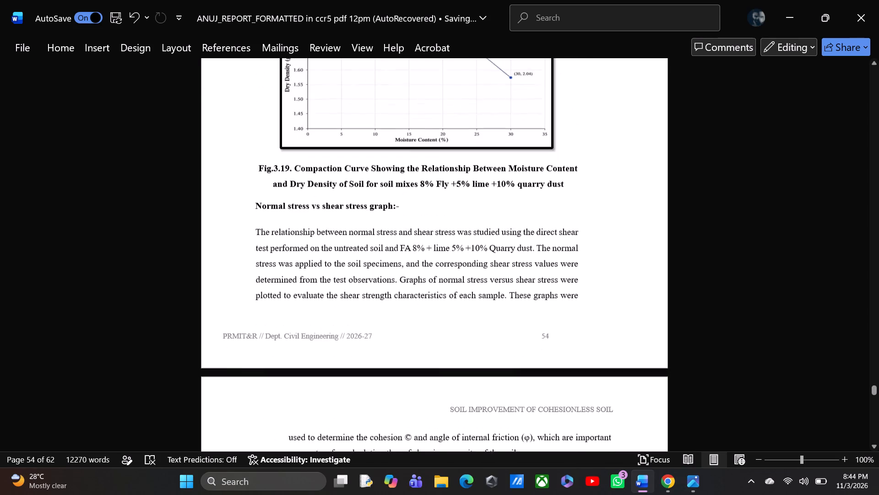
Delete the empty lines between the Mix 3 Standard Proctor Compaction Test paragraph and the Moisture Content vs Dry Density graph on page 54.
scroll(289, 408, up, 2)
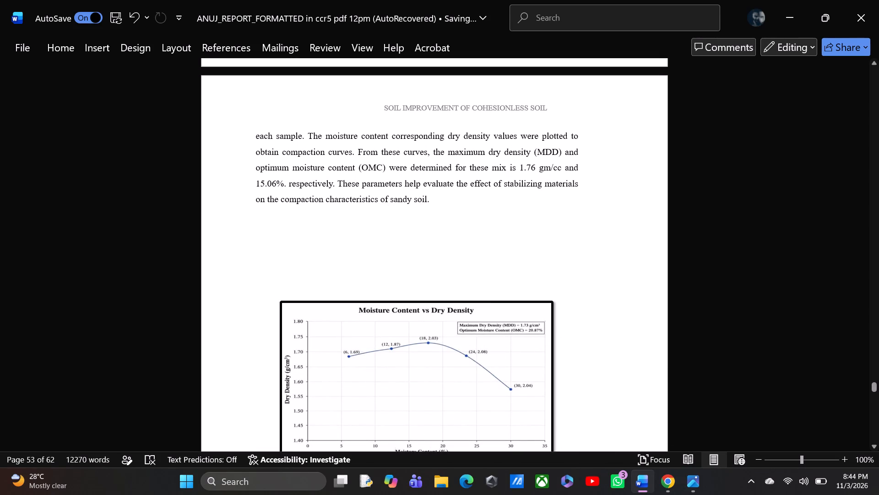
click(282, 284)
key(BackSpace)
key(BackSpace)
key(BackSpace)
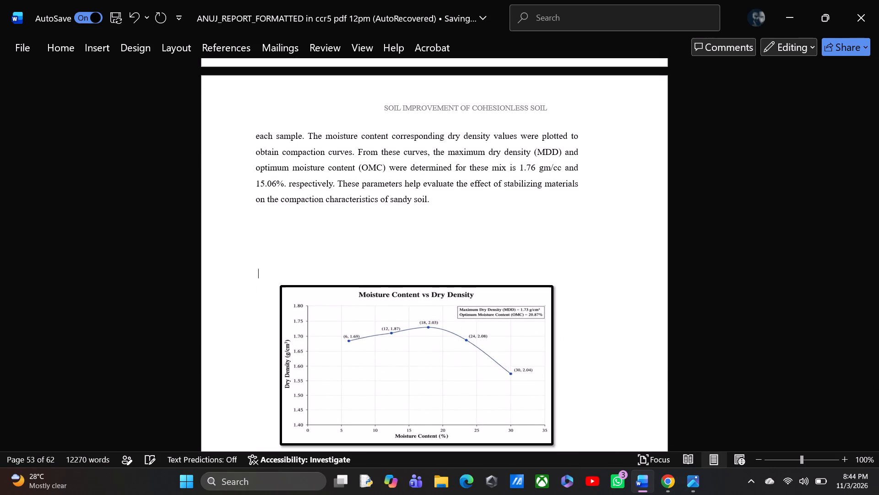
key(BackSpace)
key(BackSpace)
key(BackSpace)
key(BackSpace)
key(BackSpace)
key(BackSpace)
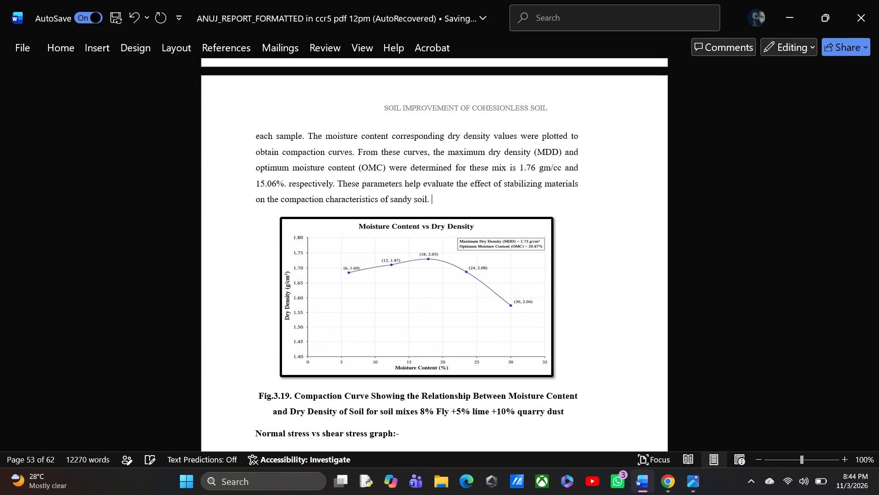
Examine the order of the Mix 3 proctor test heading, paragraph, compaction graph and Fig.3.19 caption across pages 53 and 54.
scroll(282, 284, down, 1)
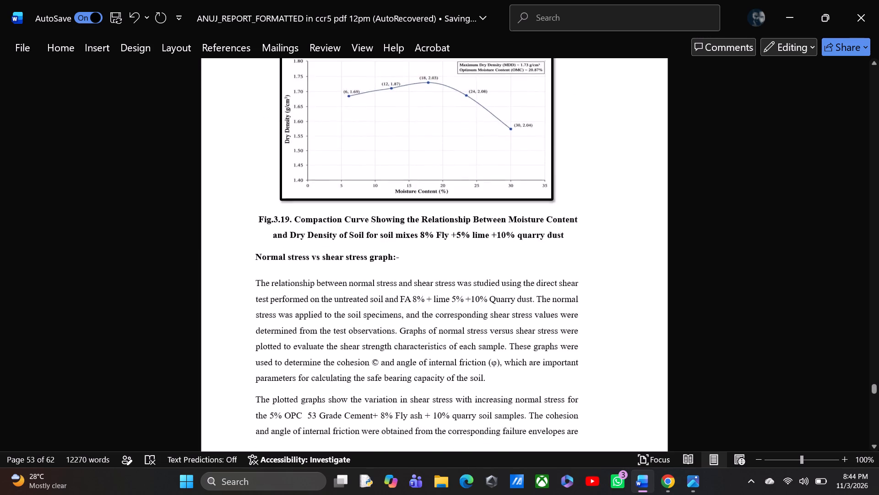
scroll(282, 284, up, 3)
scroll(282, 284, down, 2)
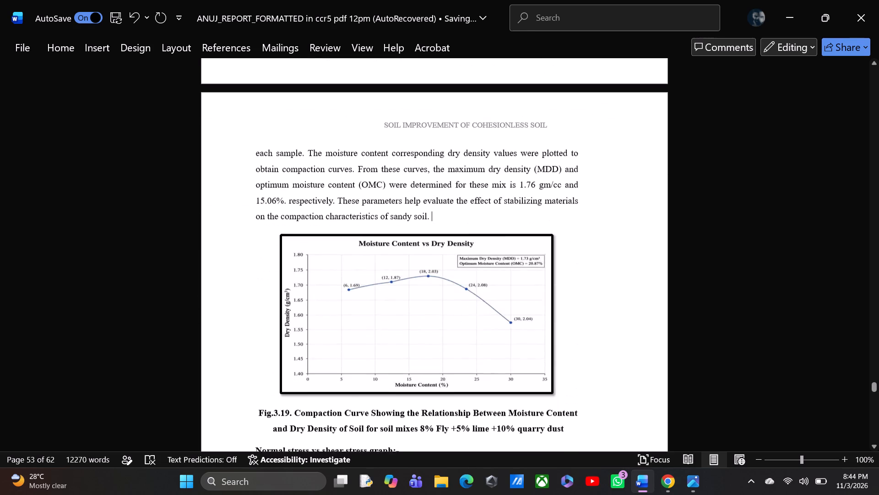
scroll(282, 284, down, 1)
scroll(282, 284, up, 1)
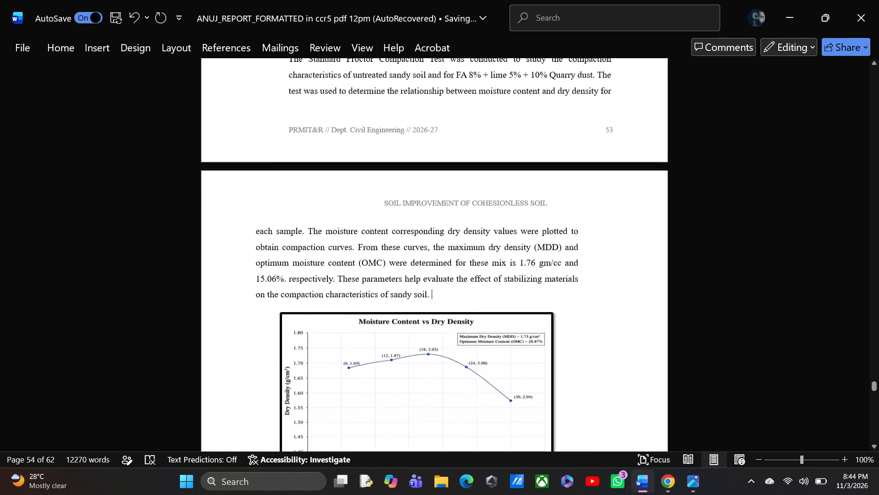
scroll(246, 286, up, 1)
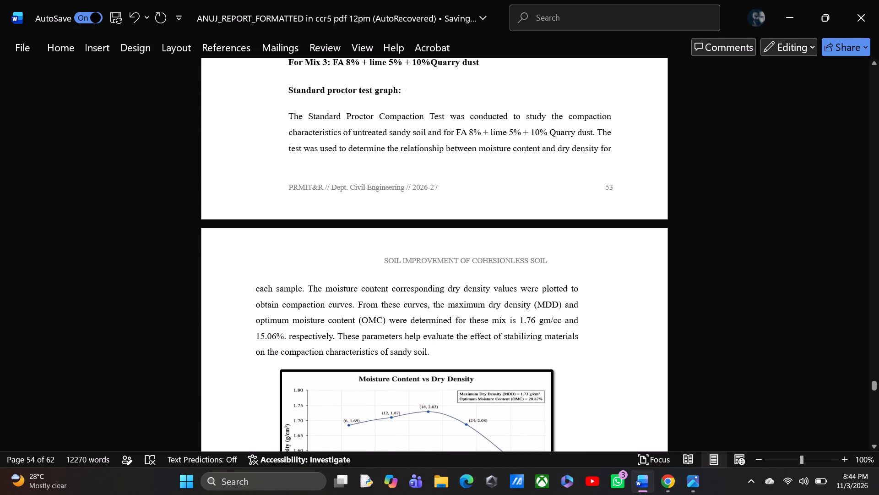
scroll(280, 117, up, 1)
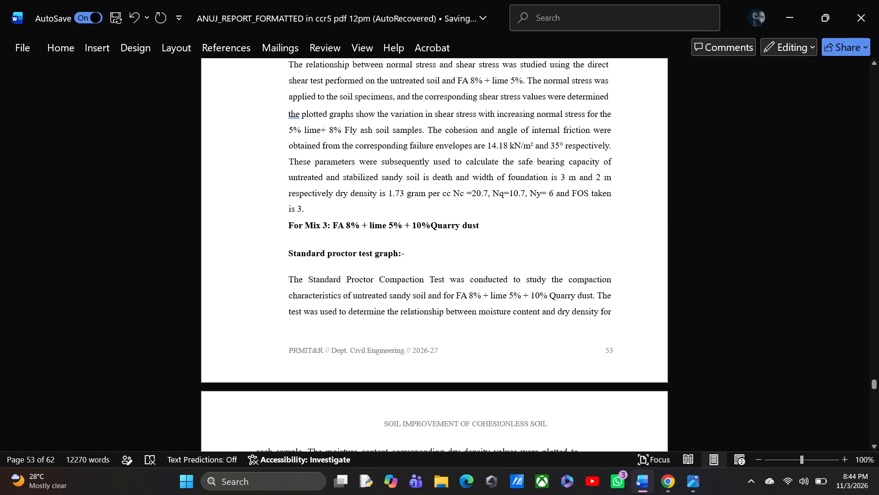
Insert six line breaks after the Mix 2 paragraph ending "is 3." to push the "For Mix 3" heading onto page 54.
click(322, 207)
scroll(322, 207, up, 1)
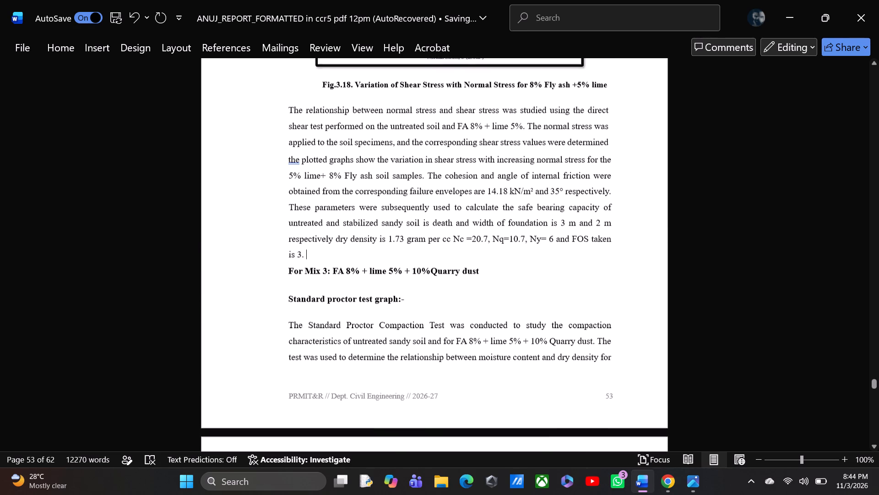
scroll(322, 207, up, 1)
key(Return)
key(Return)
key(Return)
key(Return)
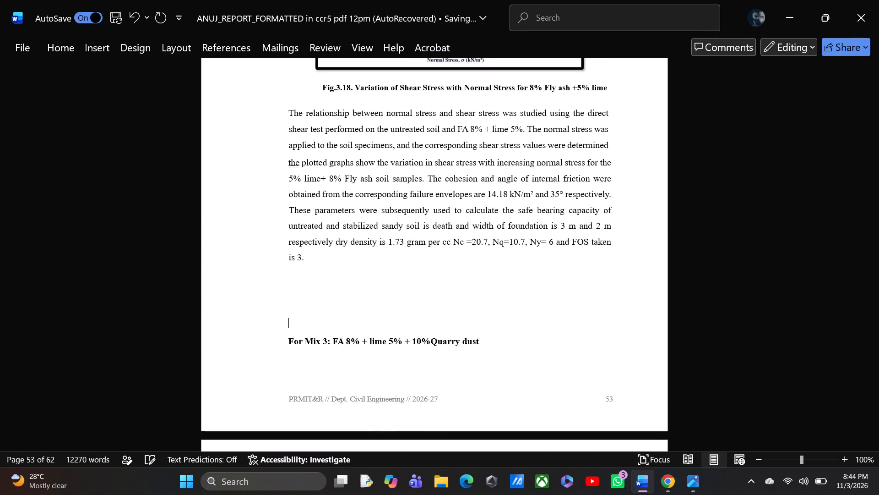
key(Return)
key(Return)
scroll(322, 207, down, 2)
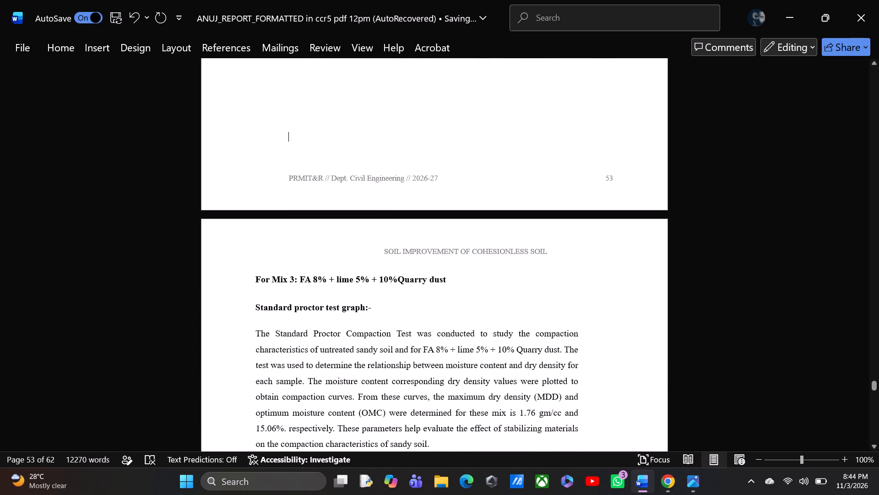
Copy the Mix 3 Standard Proctor Compaction Test paragraph and remove it from above the Moisture Content vs Dry Density graph.
scroll(322, 207, down, 1)
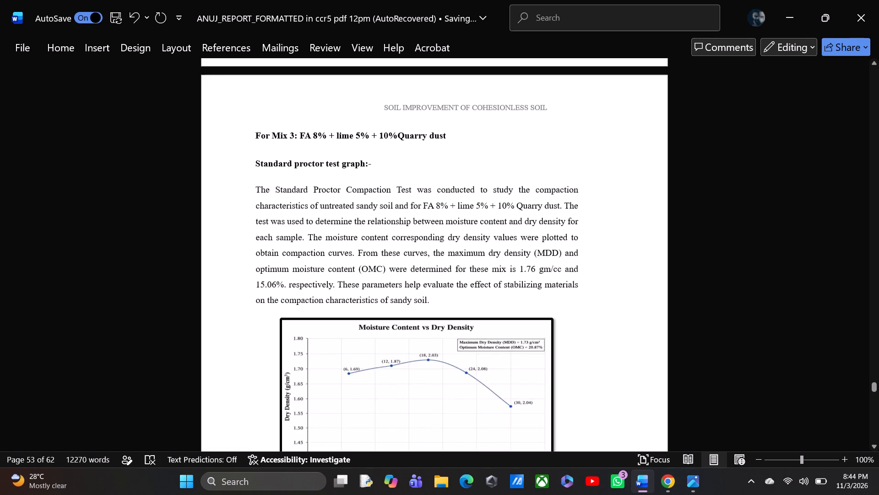
click(253, 189)
drag(253, 189, 420, 296)
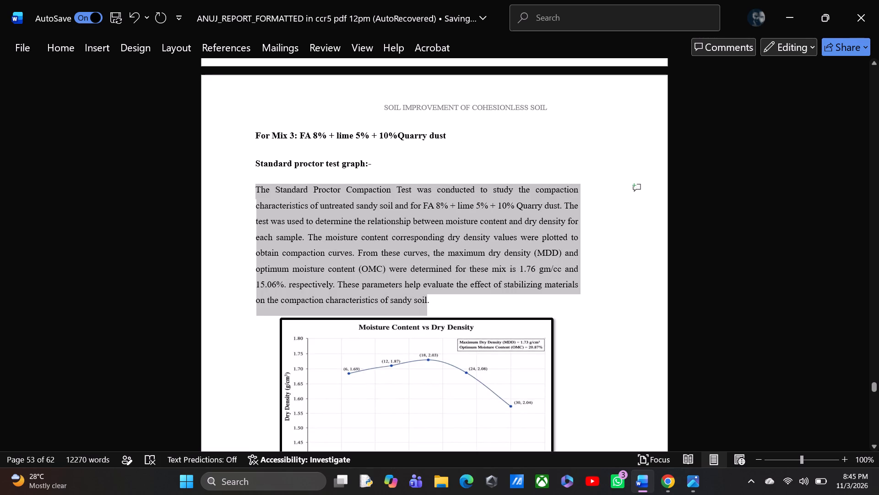
drag(420, 296, 433, 298)
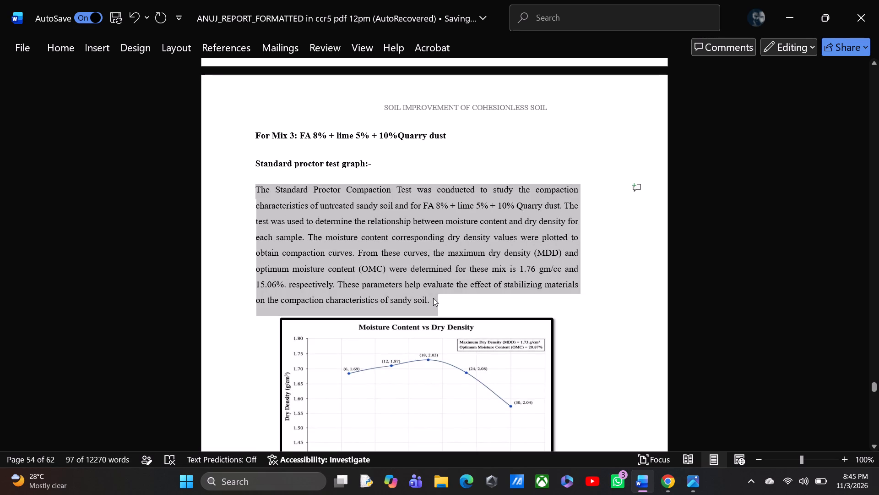
key(ctrl+c)
key(BackSpace)
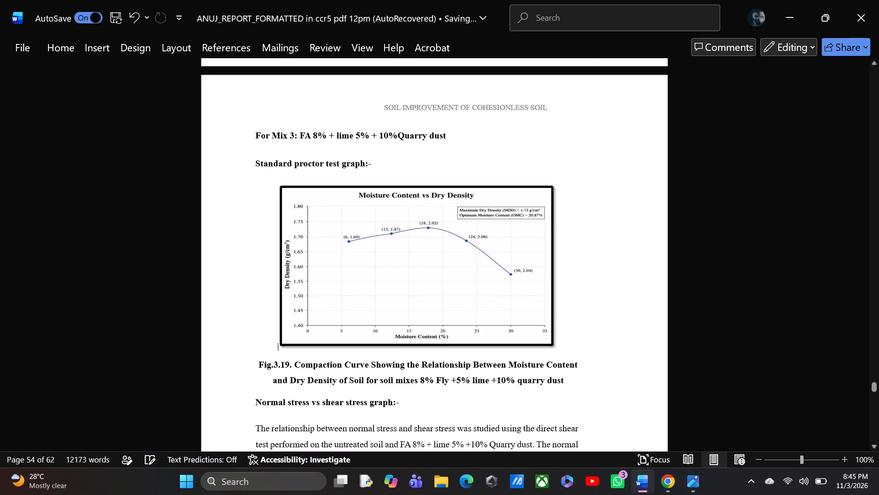
End the Fig.3.19 caption with a period and paste the proctor paragraph below it on a left-aligned, non-bold line, leaving no empty line after it.
click(579, 379)
key(BackSpace)
key(period)
key(Return)
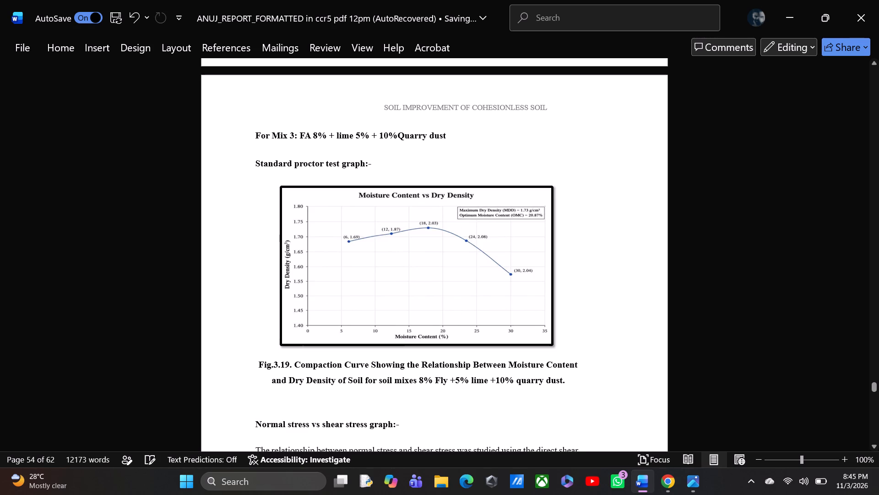
click(54, 46)
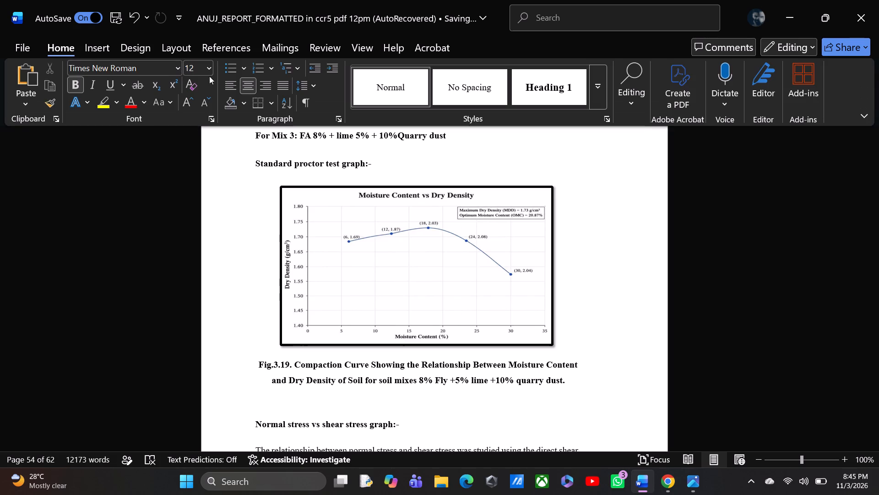
click(232, 85)
click(71, 78)
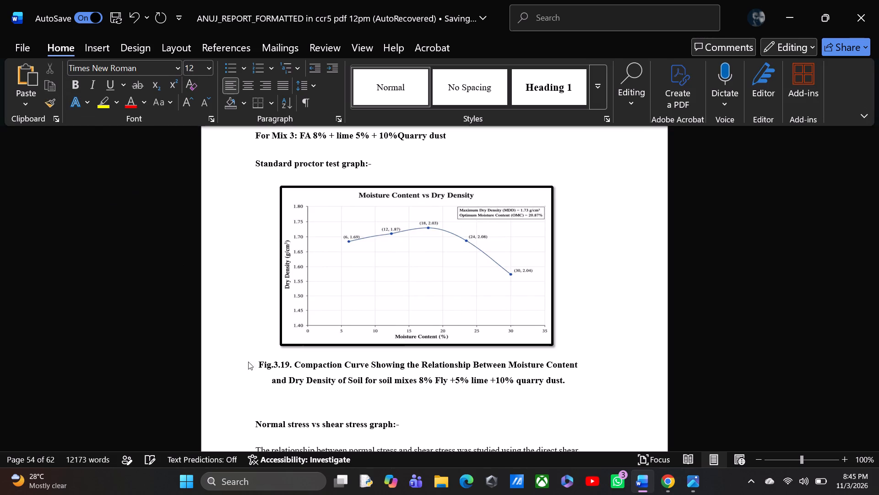
key(ctrl+v)
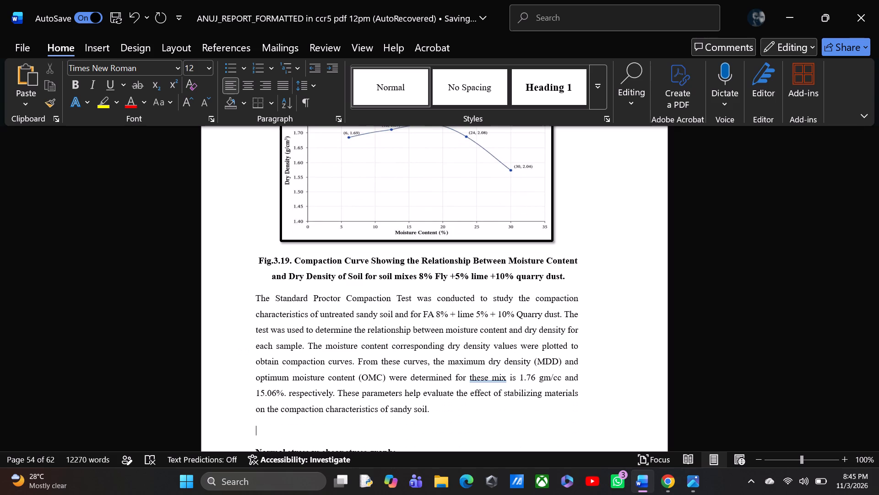
key(BackSpace)
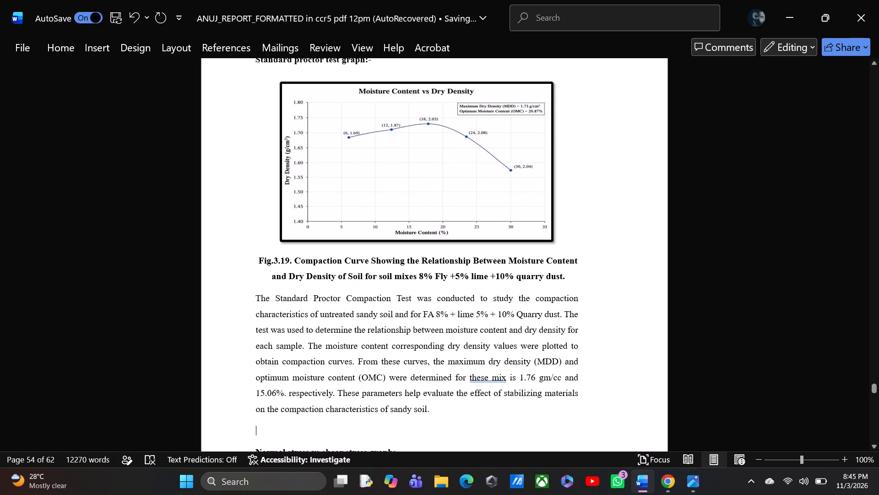
key(BackSpace)
Compare the Mix 3 proctor section's order of graph, caption and paragraph with the Mix 2 shear stress section on pages 52 to 54.
scroll(245, 351, down, 2)
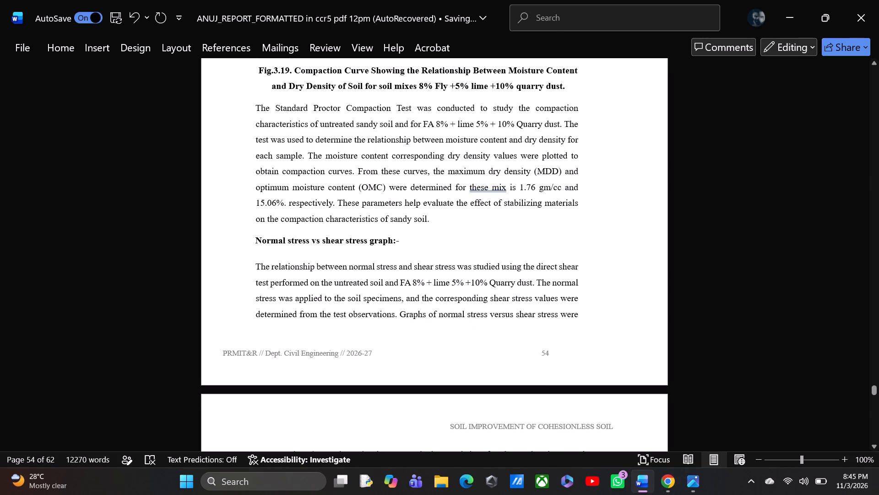
scroll(245, 351, up, 1)
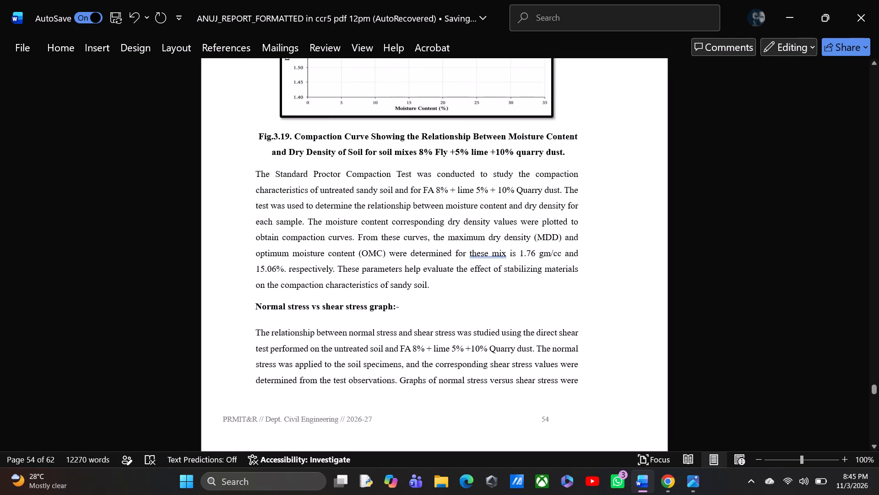
scroll(245, 351, up, 1)
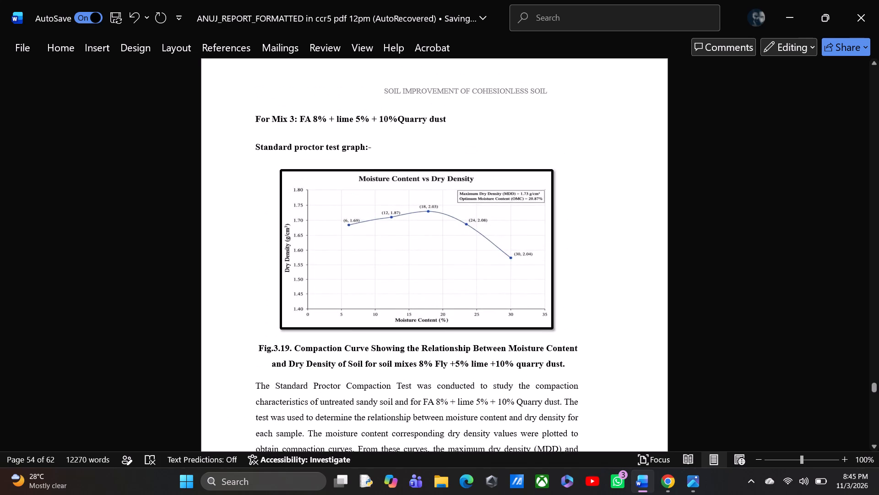
scroll(245, 351, up, 3)
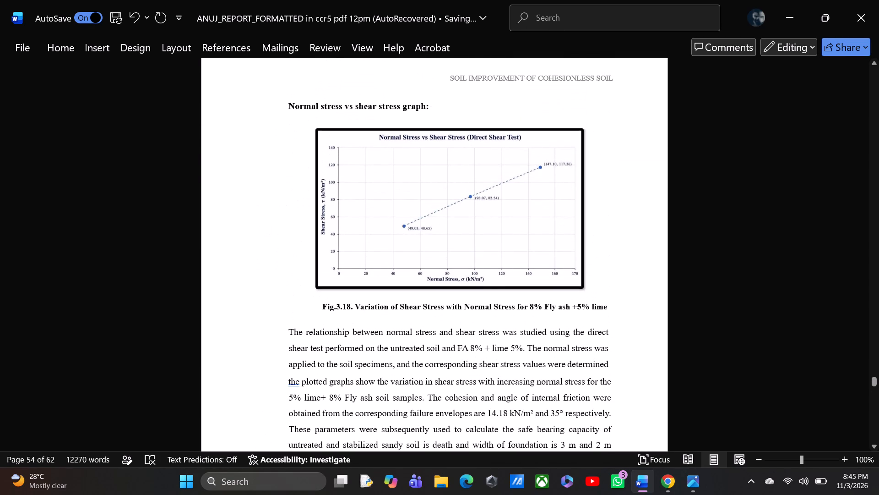
scroll(245, 351, up, 2)
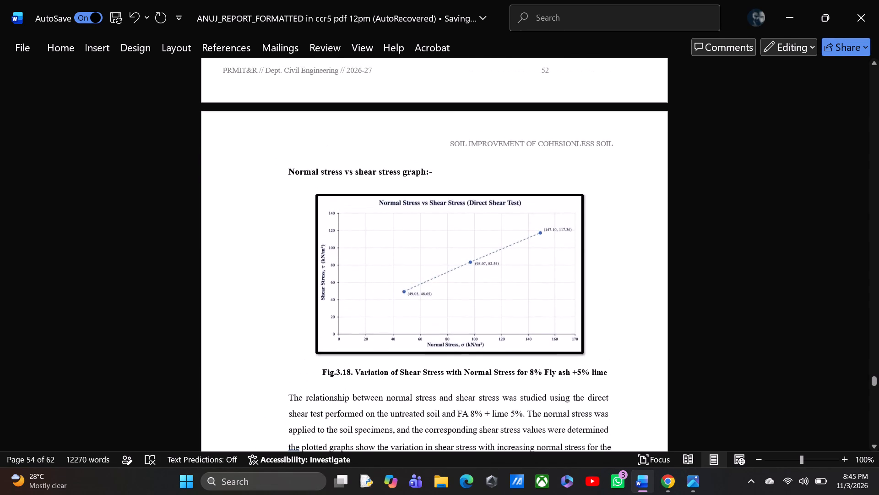
scroll(245, 351, up, 2)
Review the layout of the Mix 3 proctor and shear stress sections and the final observation chart on pages 54 to 56.
scroll(245, 351, down, 4)
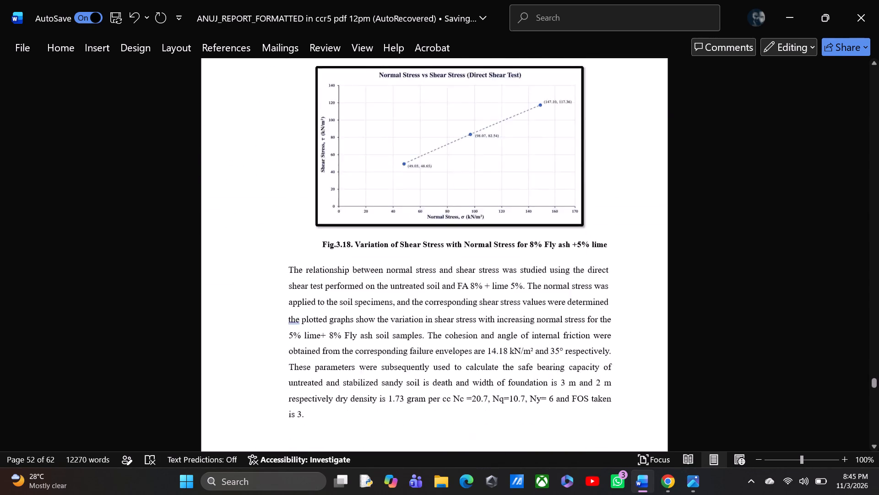
scroll(245, 351, down, 2)
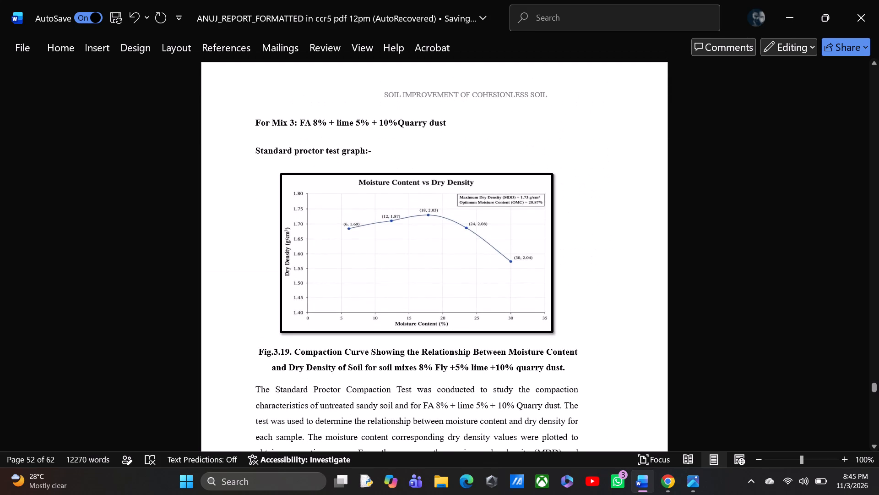
scroll(245, 351, down, 4)
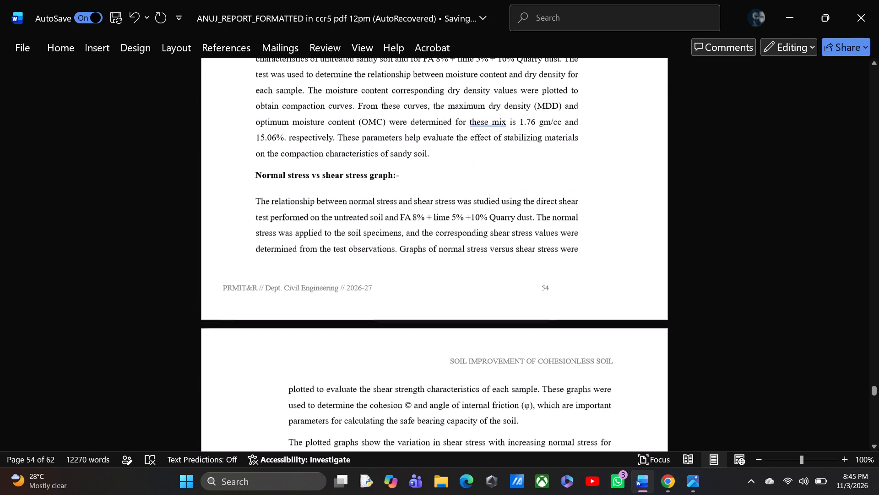
scroll(245, 351, down, 3)
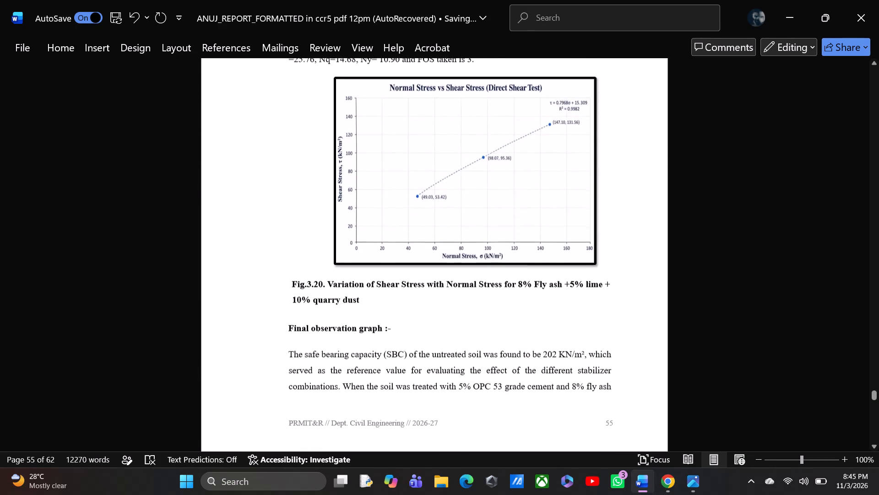
scroll(245, 351, down, 2)
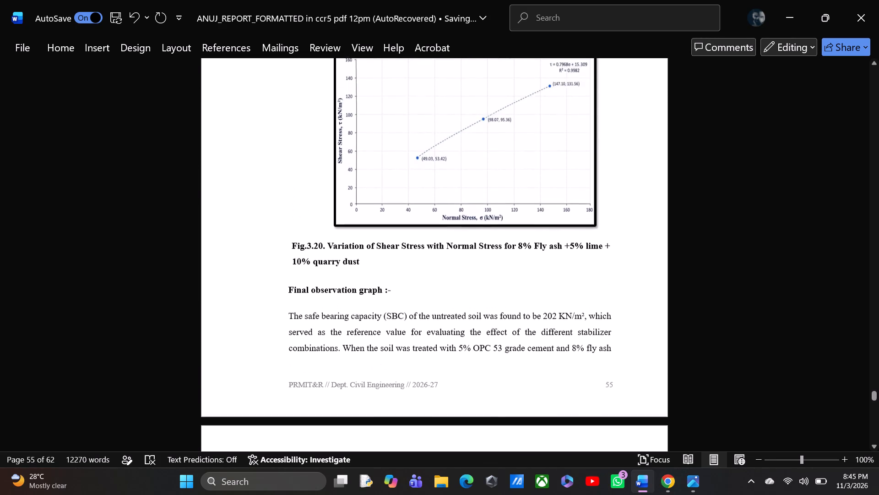
scroll(245, 351, down, 2)
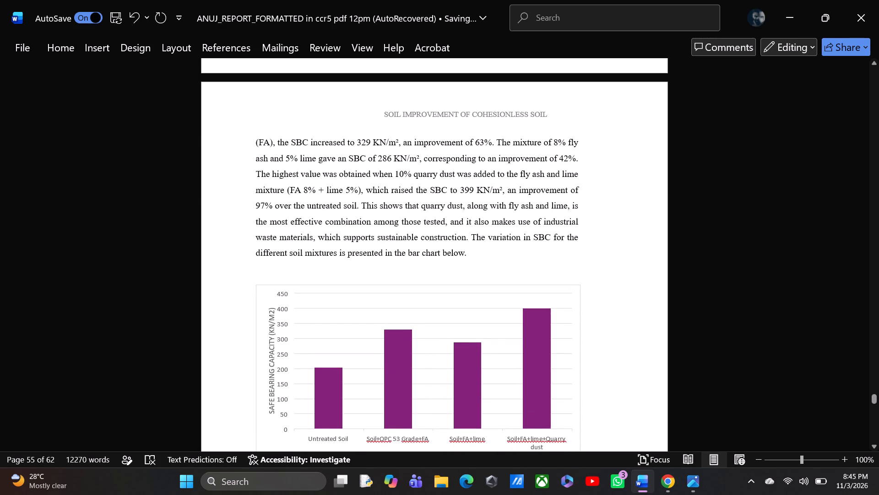
scroll(245, 351, down, 1)
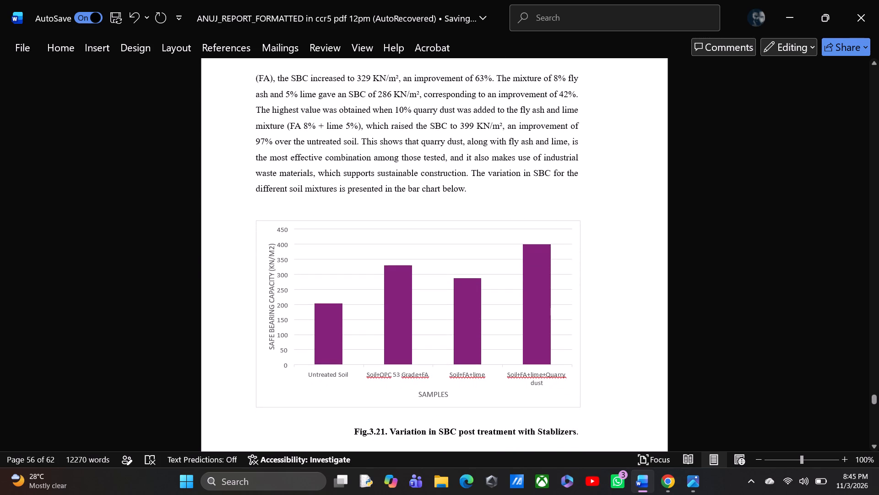
scroll(245, 351, up, 4)
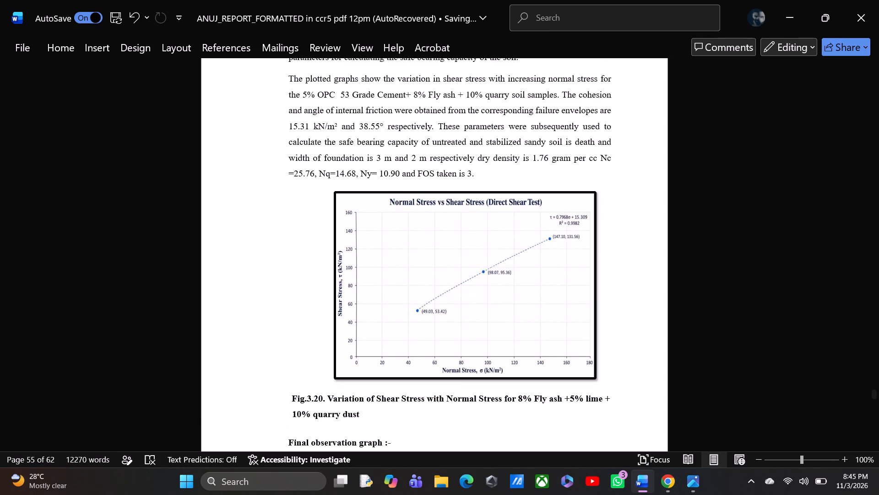
scroll(245, 351, up, 1)
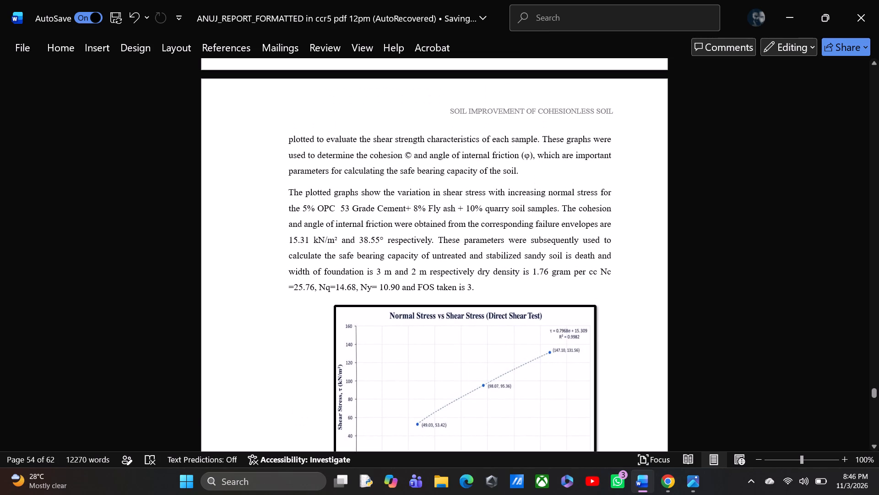
scroll(396, 400, up, 1)
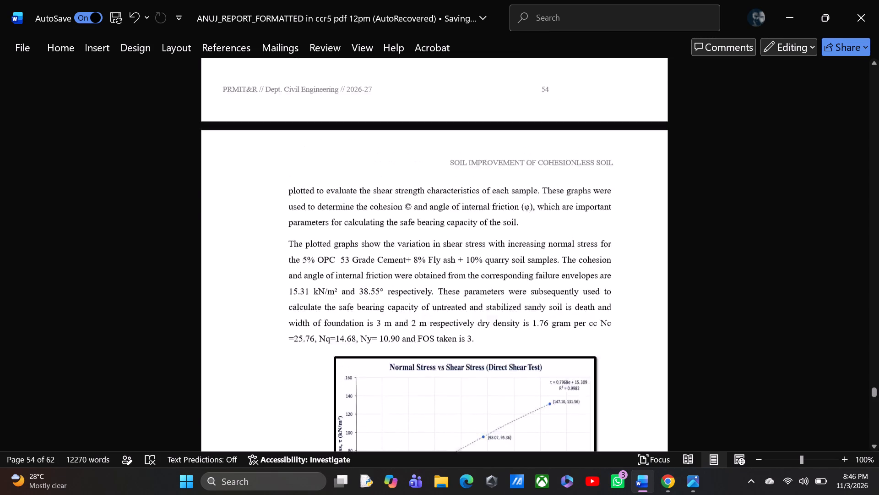
scroll(396, 400, up, 2)
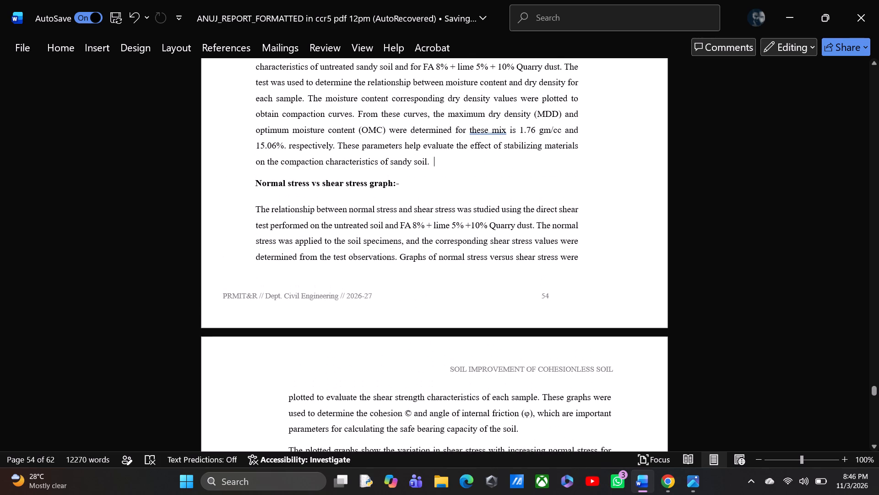
scroll(396, 400, up, 2)
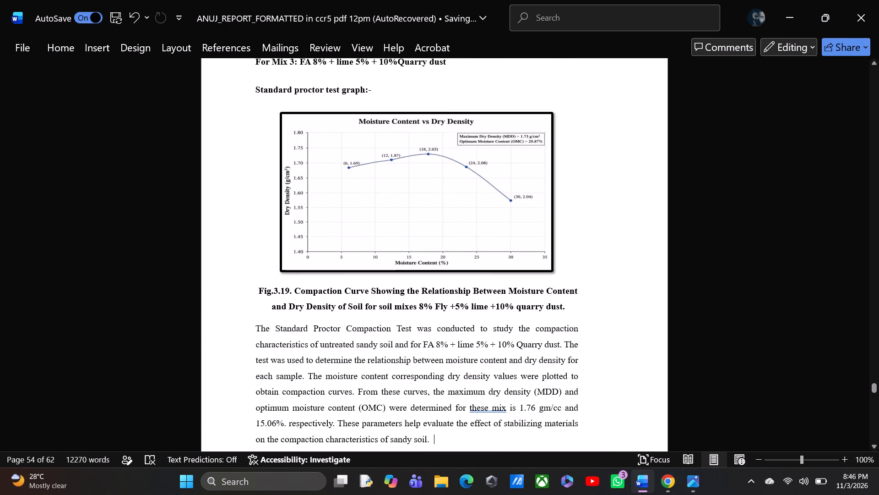
Insert four line breaks after the Mix 3 proctor paragraph to push the "Normal stress vs shear stress graph" heading onto page 55.
scroll(396, 400, down, 2)
click(438, 264)
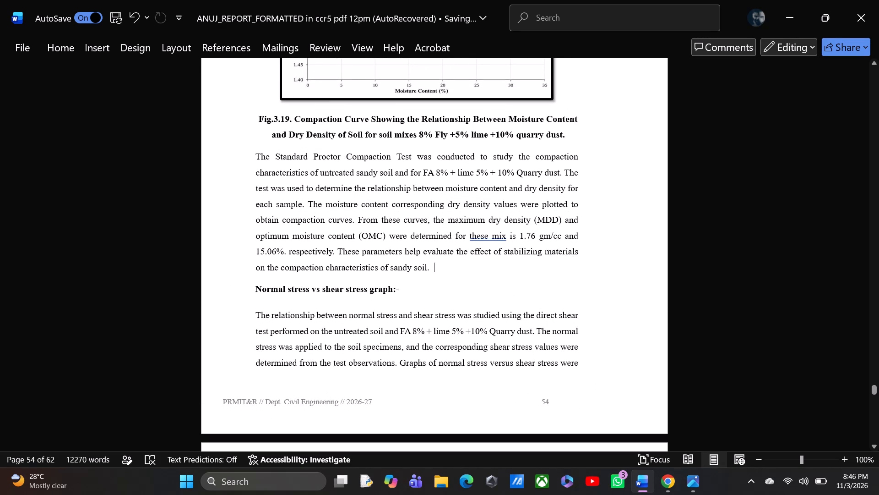
key(Return)
key(Return)
key(Return)
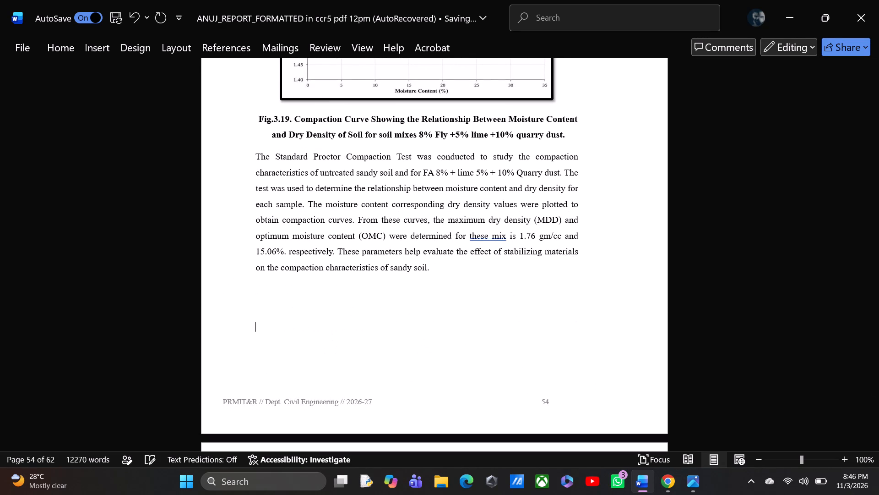
key(Return)
scroll(438, 264, down, 1)
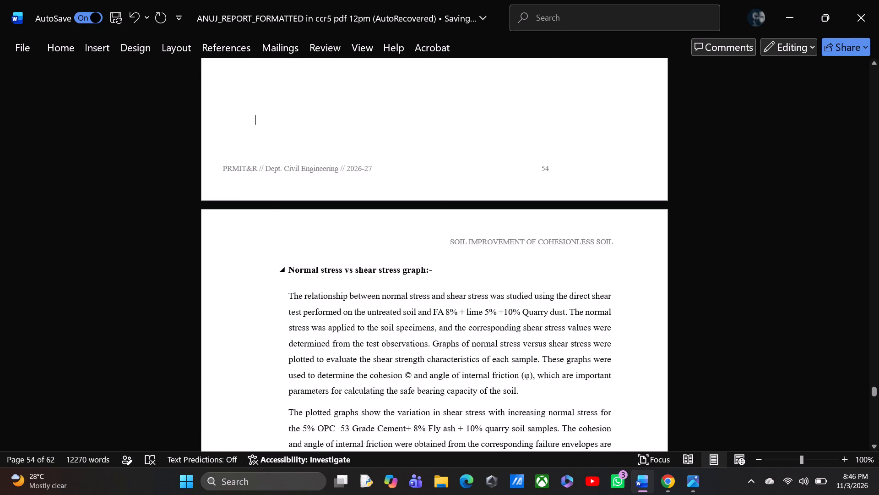
scroll(438, 264, down, 1)
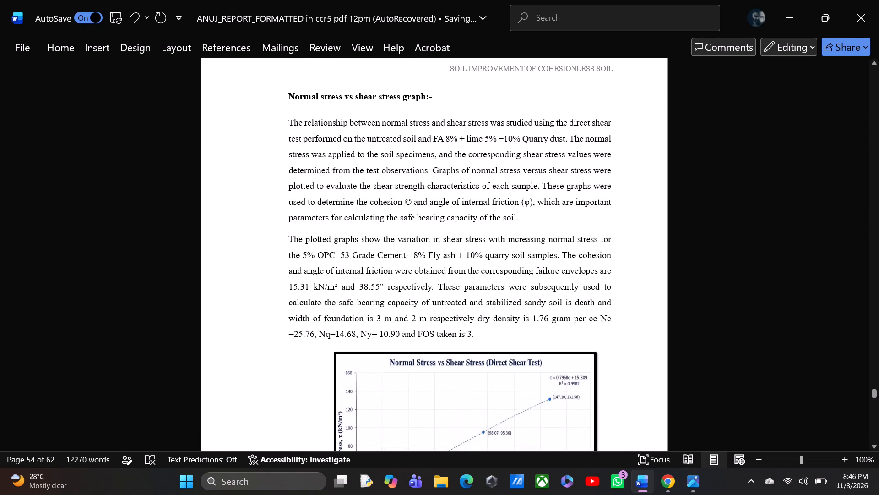
Move the two Mix 3 shear stress paragraphs from above the graph to below the Fig.3.20 caption, ending the caption with a period.
click(290, 121)
drag(290, 121, 474, 330)
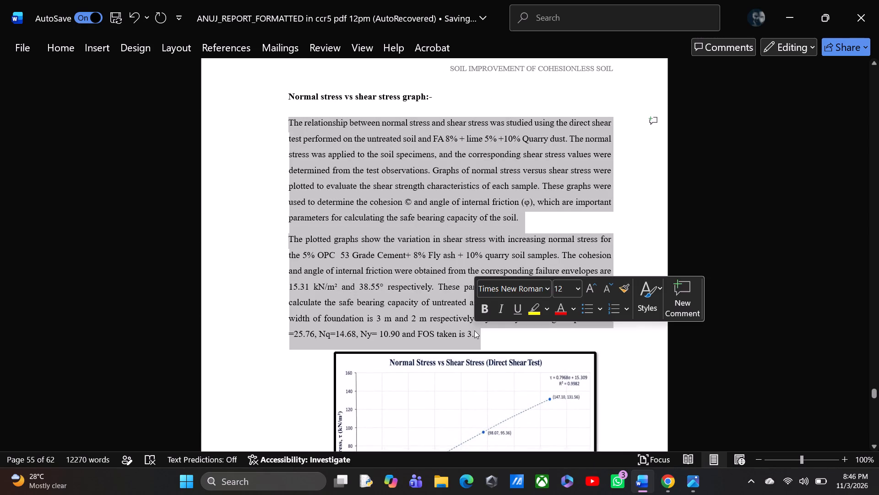
key(ctrl+c)
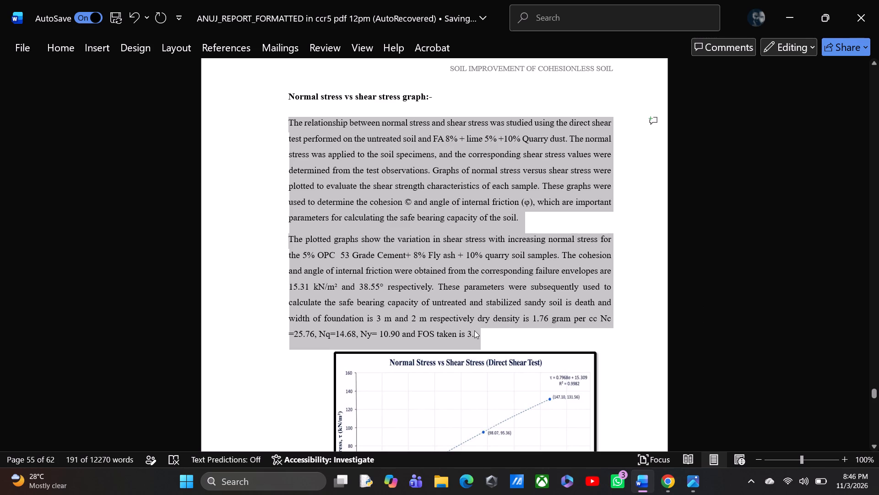
key(BackSpace)
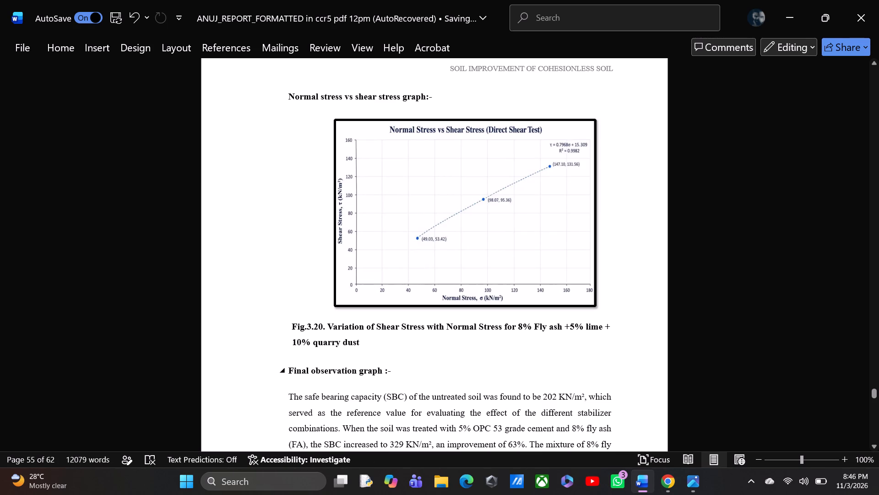
click(370, 343)
key(BackSpace)
key(period)
key(Return)
key(ctrl+v)
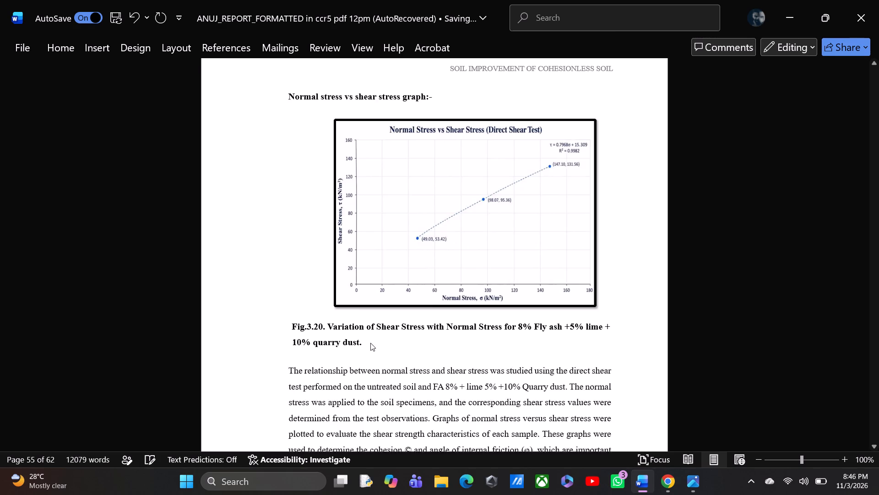
scroll(370, 343, down, 1)
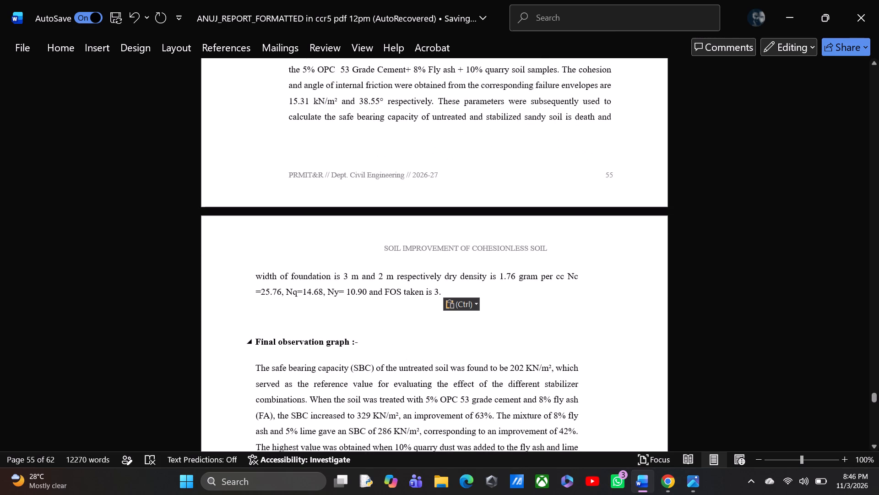
scroll(370, 343, up, 3)
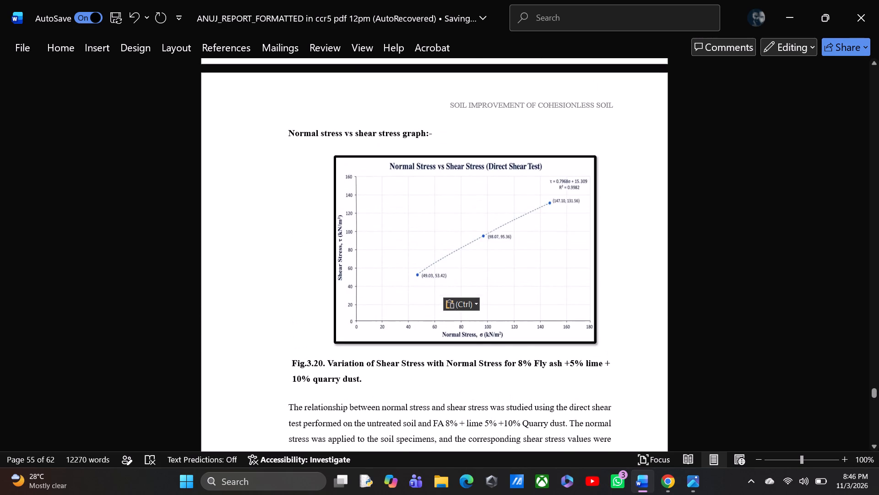
Set the Fig.3.20 caption to font size 11 and center it.
scroll(370, 343, down, 1)
click(291, 304)
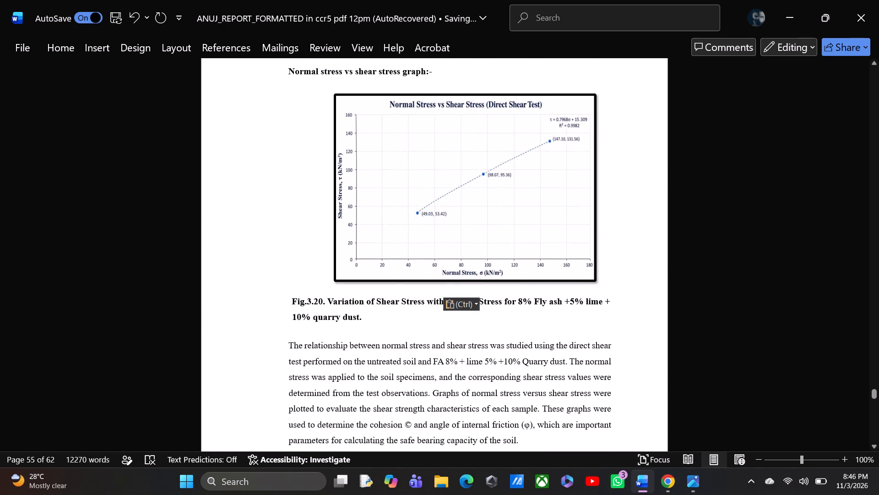
drag(291, 304, 364, 314)
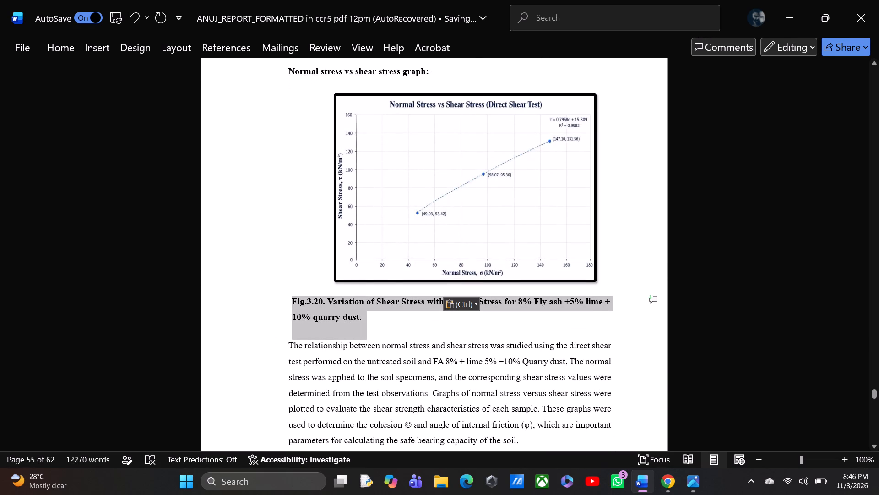
drag(364, 314, 364, 315)
click(68, 50)
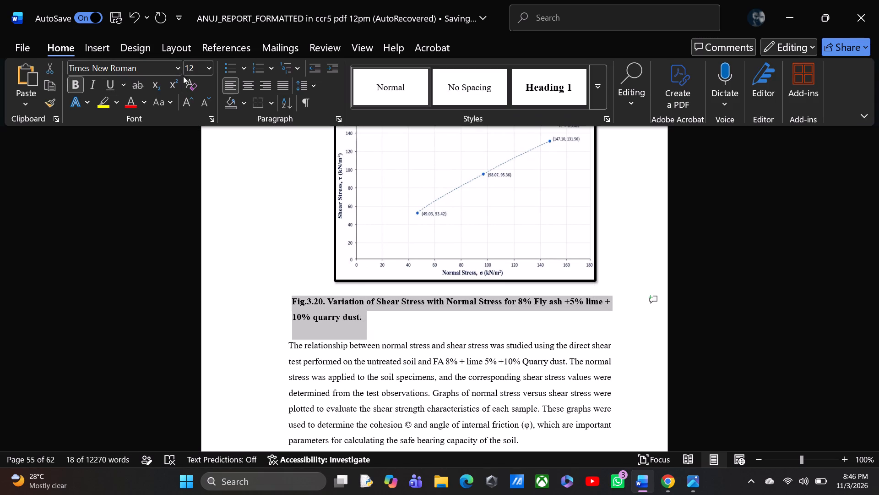
click(204, 69)
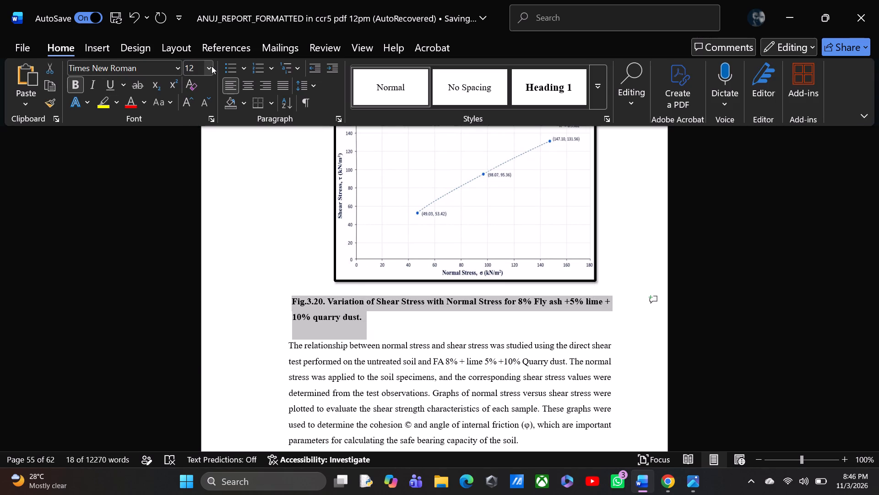
click(212, 66)
click(188, 146)
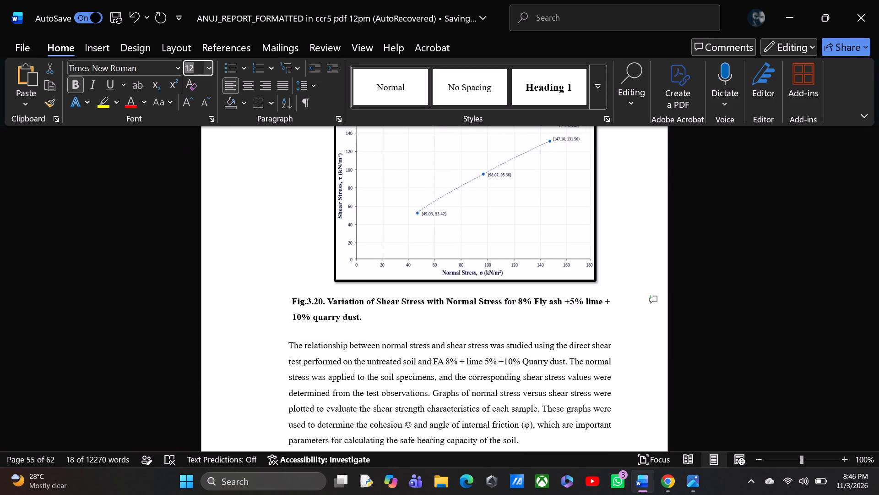
click(250, 88)
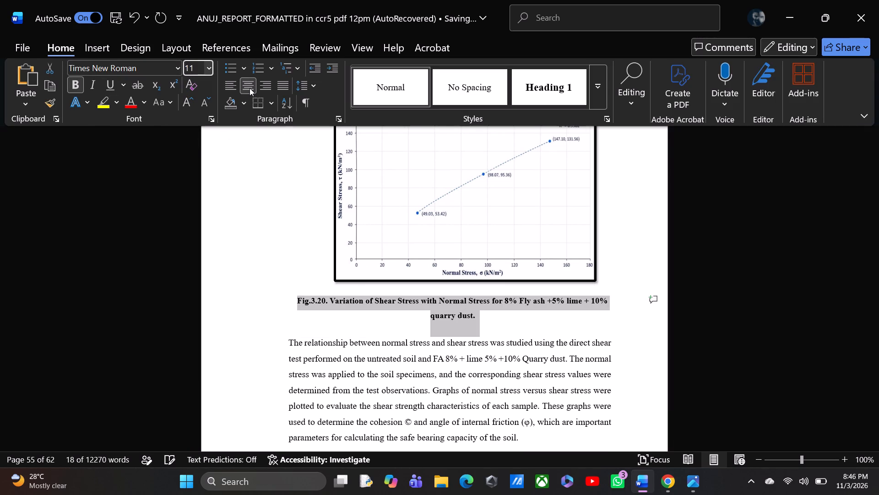
click(626, 363)
click(623, 201)
Correct "these mix" to "this mix" in the Mix 3 proctor paragraph on page 54.
scroll(496, 192, up, 3)
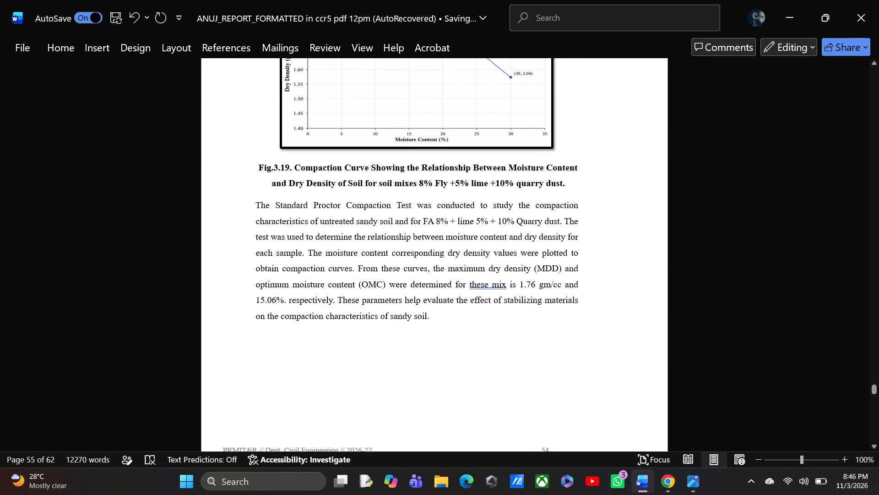
click(489, 288)
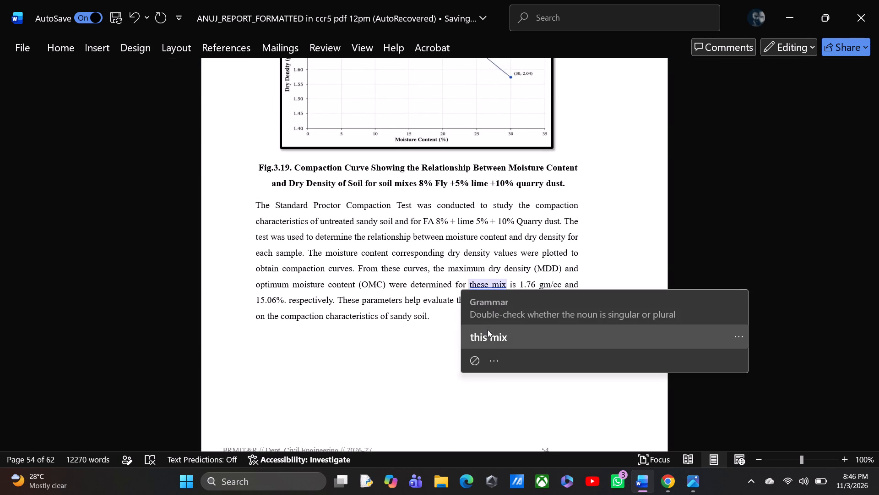
click(488, 330)
Review the layout of the Mix 3 proctor section on page 54 and the Mix 2 shear stress section on page 53.
scroll(502, 236, up, 3)
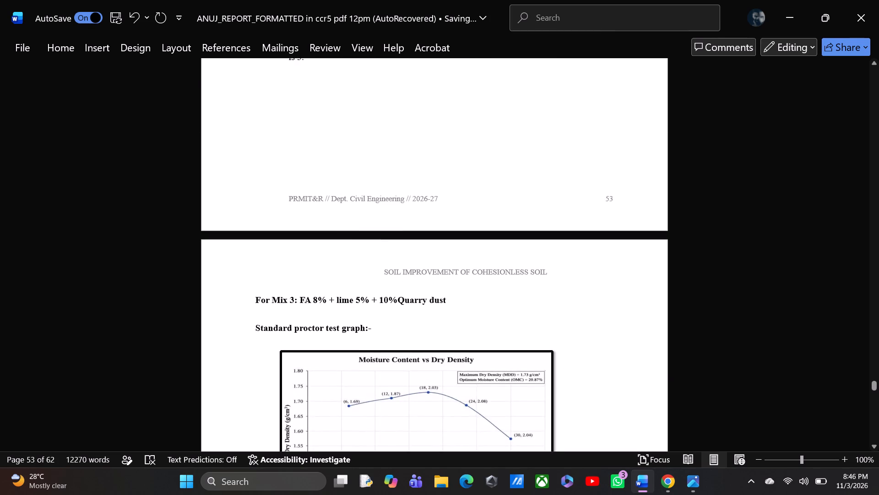
scroll(502, 236, down, 4)
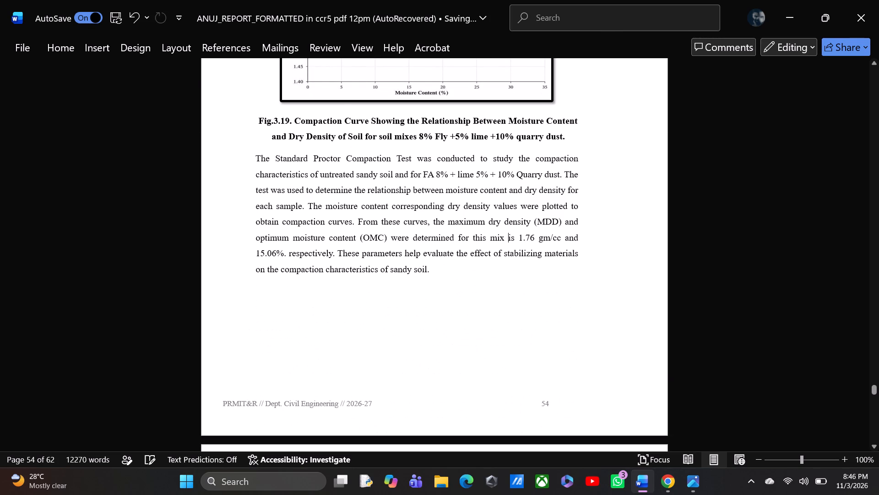
scroll(502, 236, up, 2)
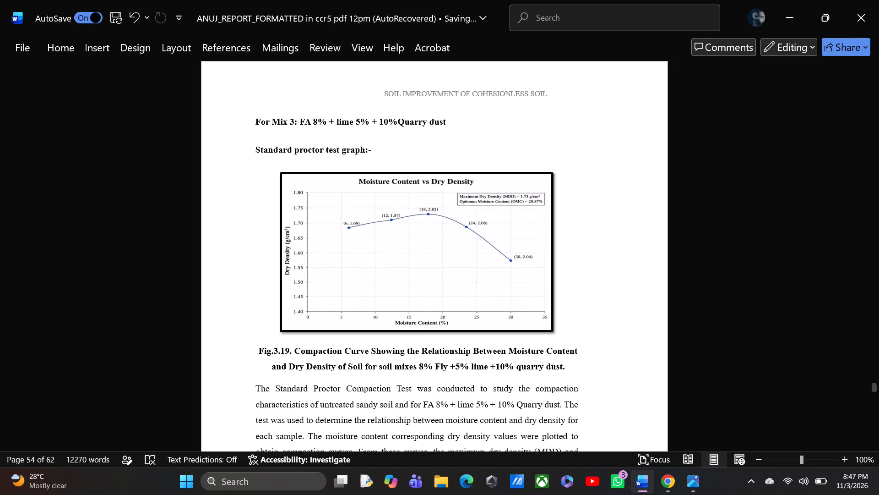
scroll(502, 236, down, 1)
scroll(502, 236, up, 1)
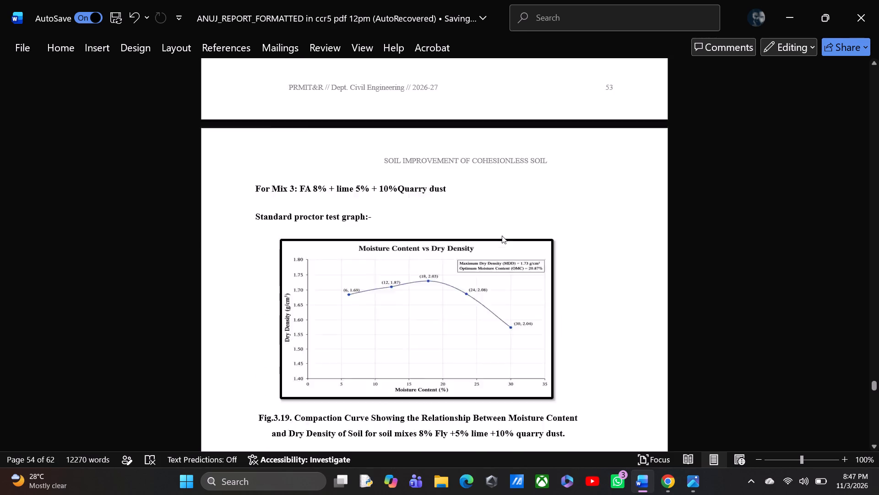
scroll(502, 236, up, 3)
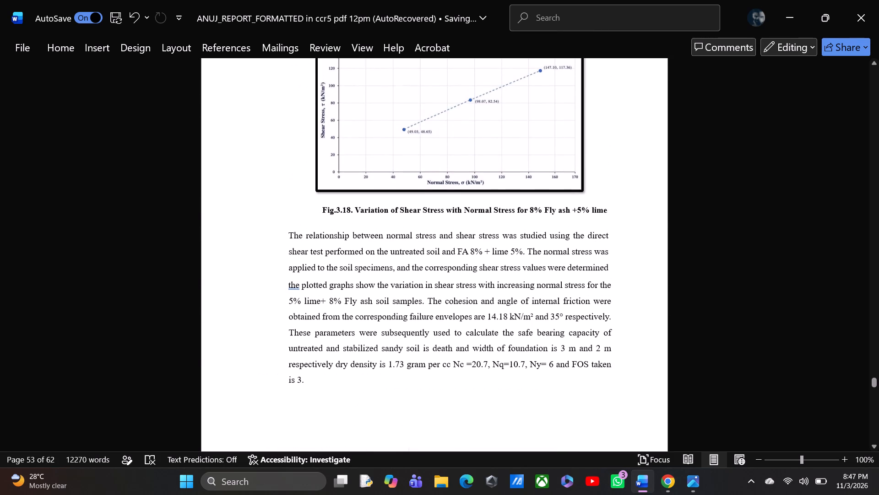
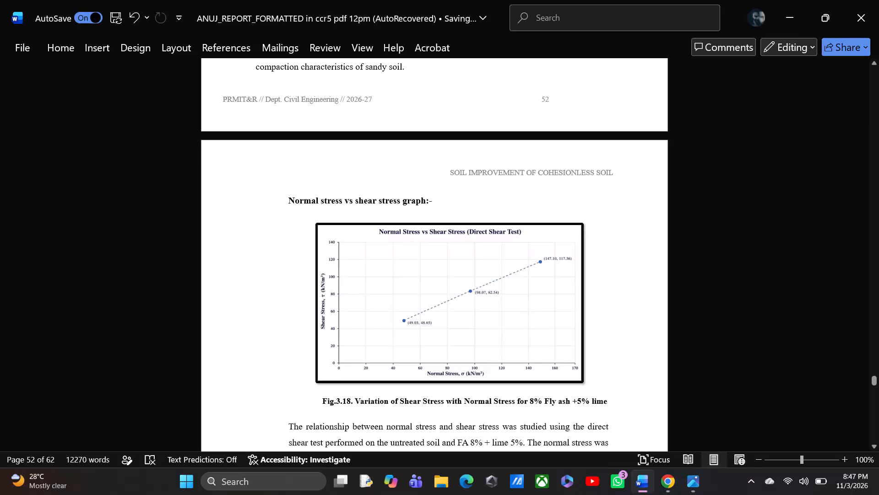
Review the graphs, captions and paragraphs of Mixes 1 to 3 and the final observation section on pages 50 to 56.
scroll(502, 236, up, 4)
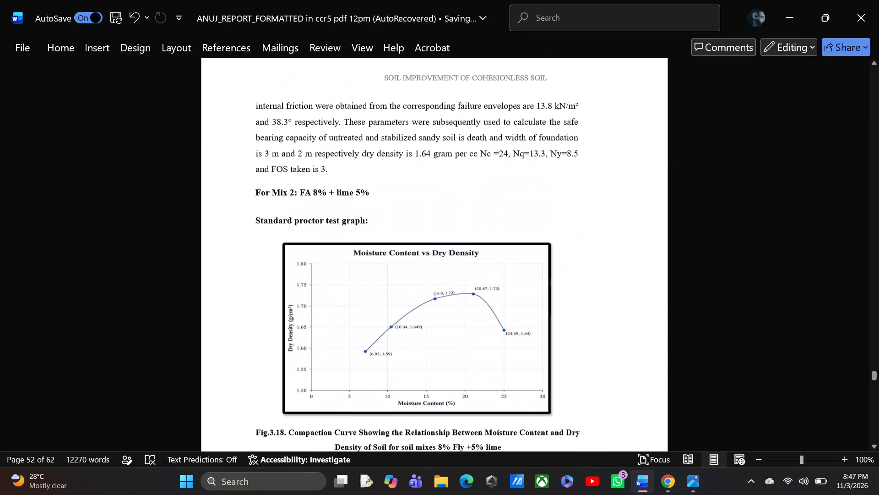
scroll(502, 236, up, 1)
scroll(502, 236, down, 2)
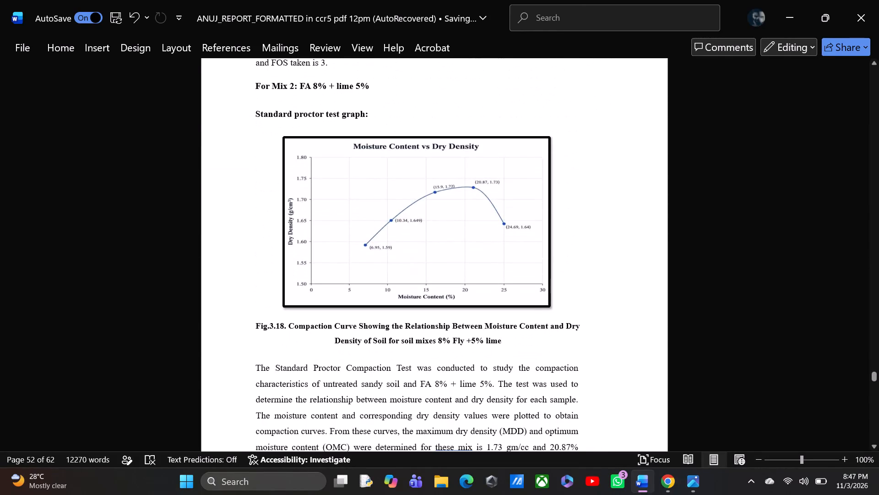
scroll(502, 236, up, 3)
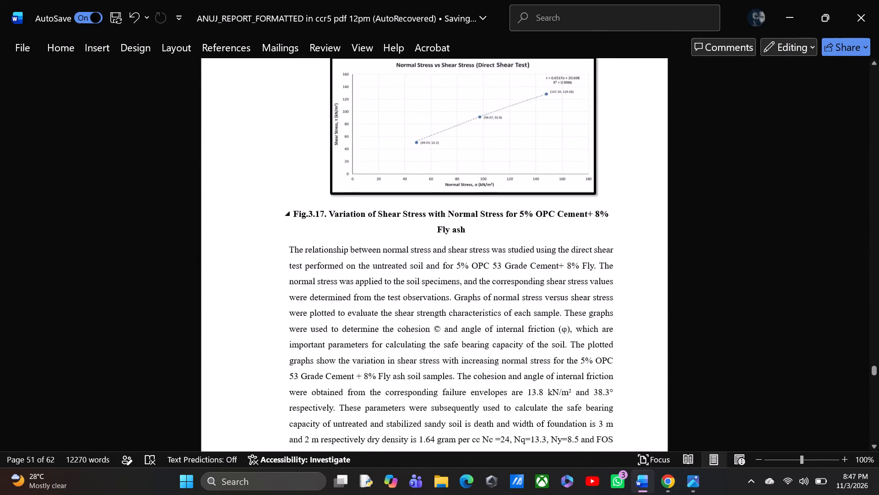
scroll(502, 236, up, 3)
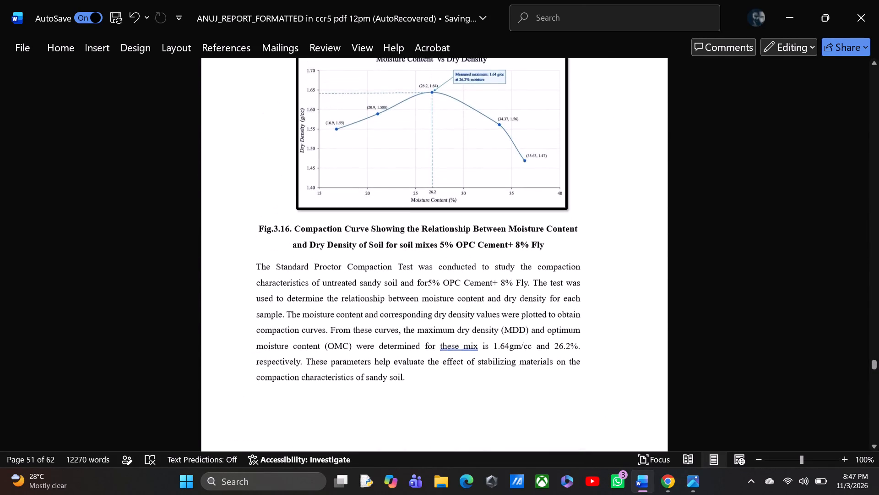
scroll(502, 236, up, 1)
scroll(502, 236, down, 5)
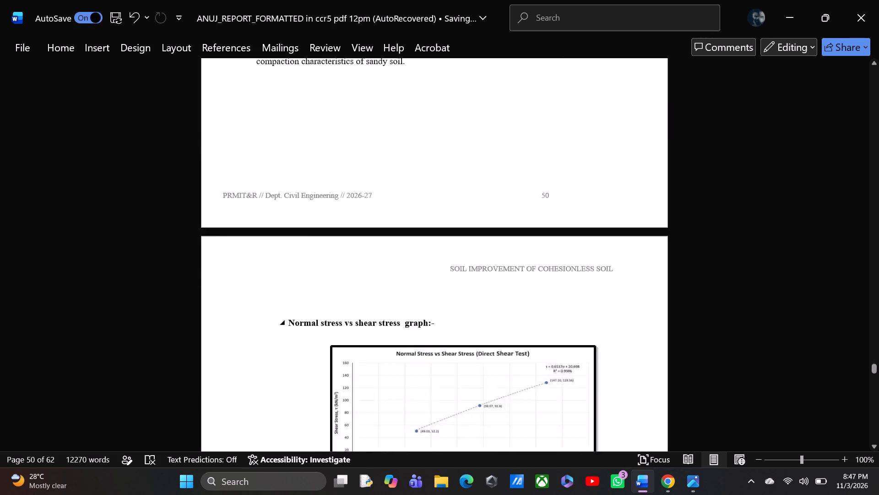
scroll(502, 236, down, 8)
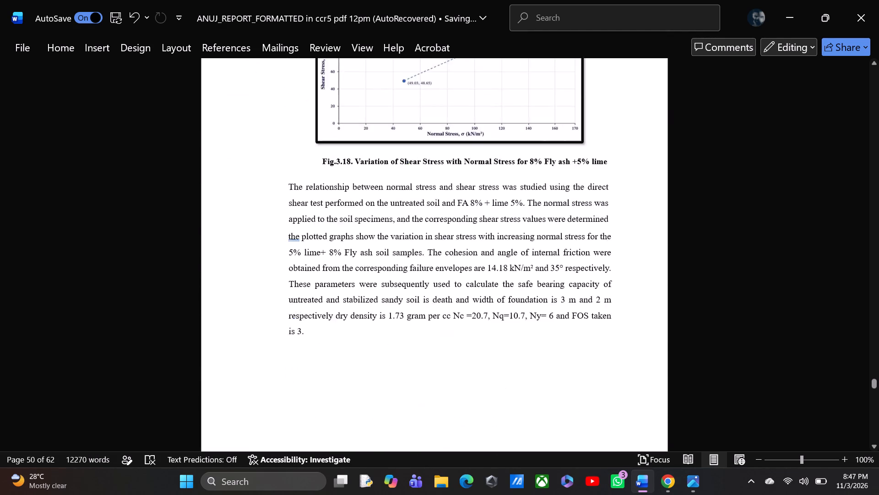
scroll(502, 236, down, 4)
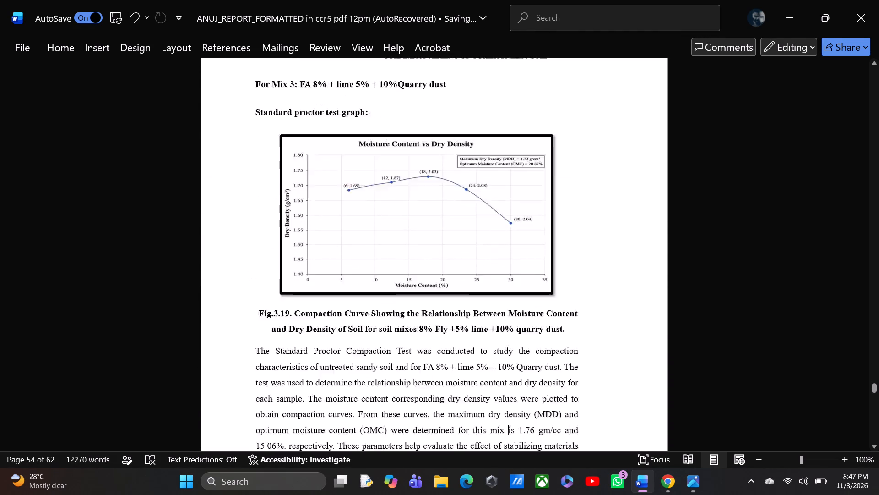
scroll(502, 236, down, 3)
scroll(502, 236, up, 1)
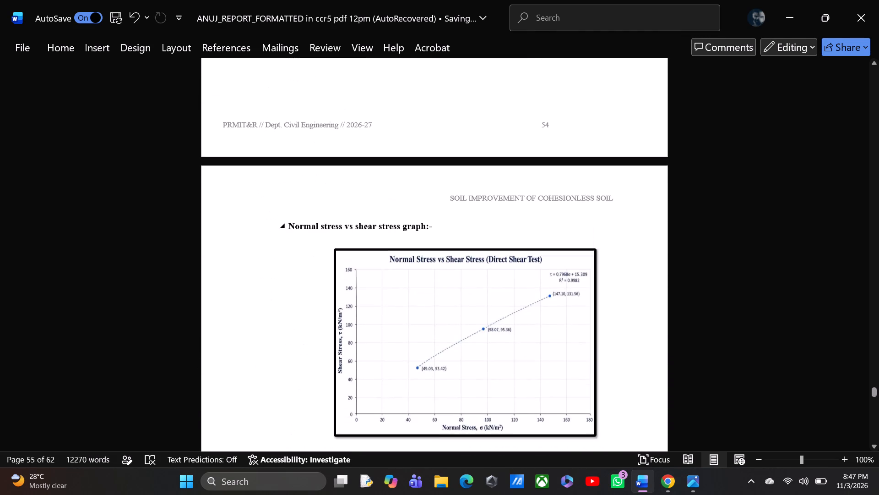
scroll(502, 236, up, 1)
scroll(502, 236, down, 5)
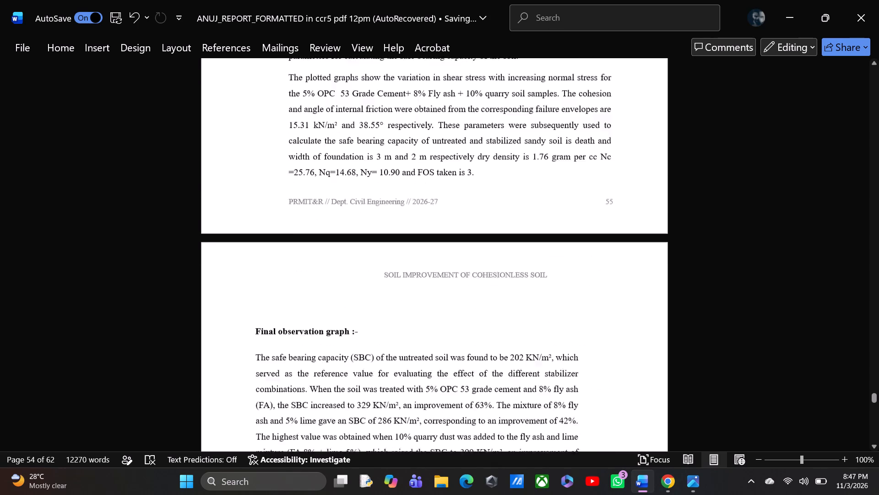
scroll(502, 236, down, 3)
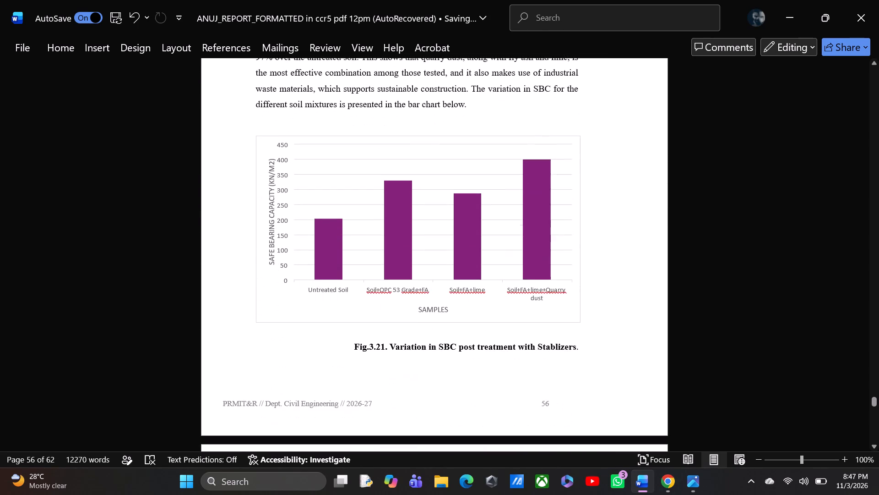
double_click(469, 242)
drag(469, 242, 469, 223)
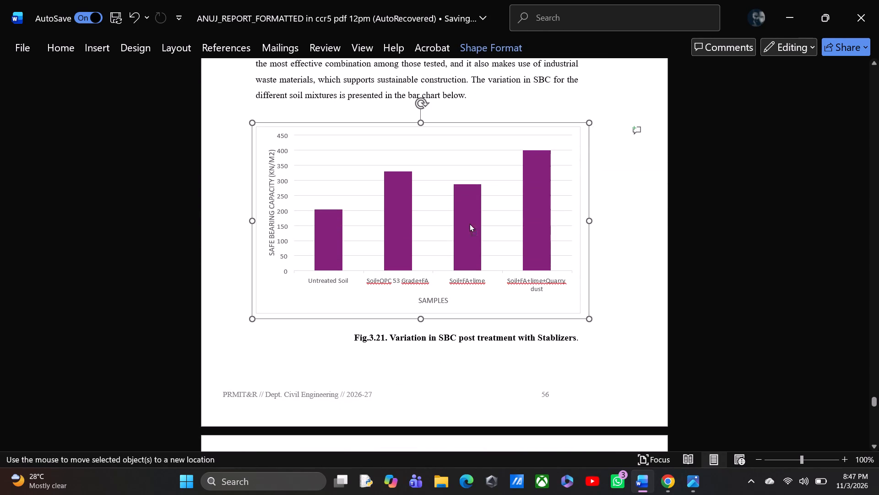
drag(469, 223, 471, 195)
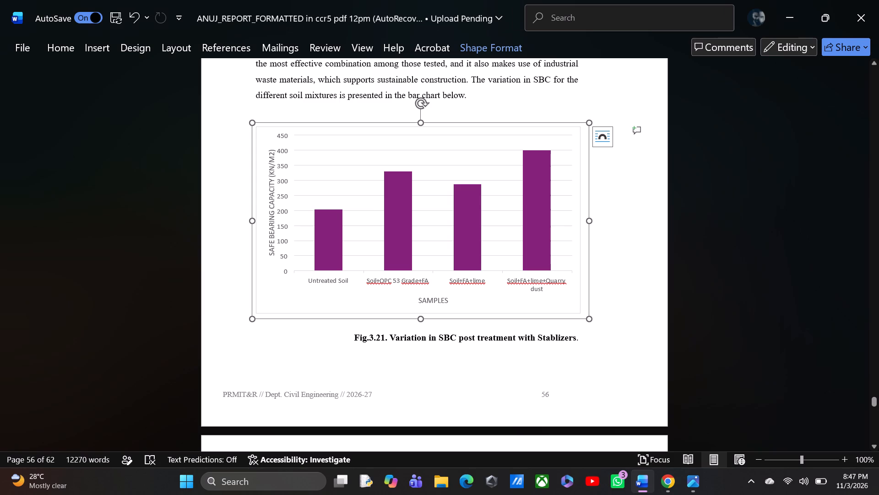
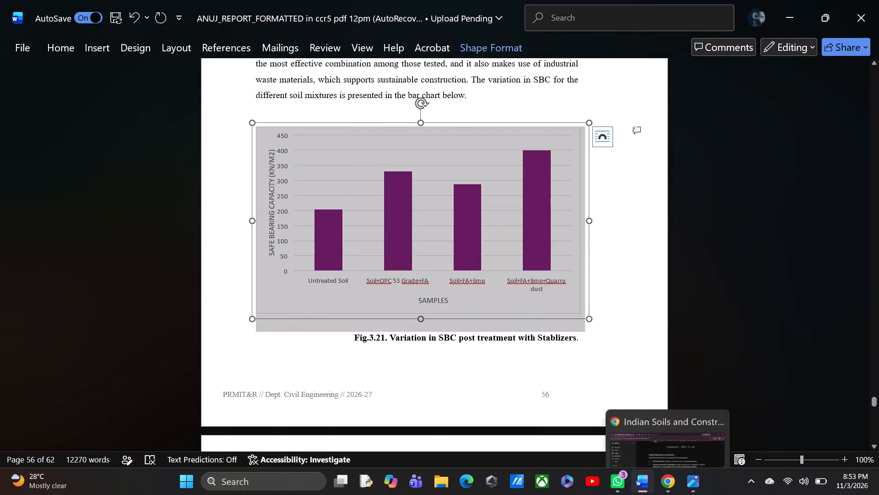
In the Word report, look back from the SBC bar chart through the Proctor and shear stress graphs of the stabilized soil mixes.
scroll(613, 266, up, 6)
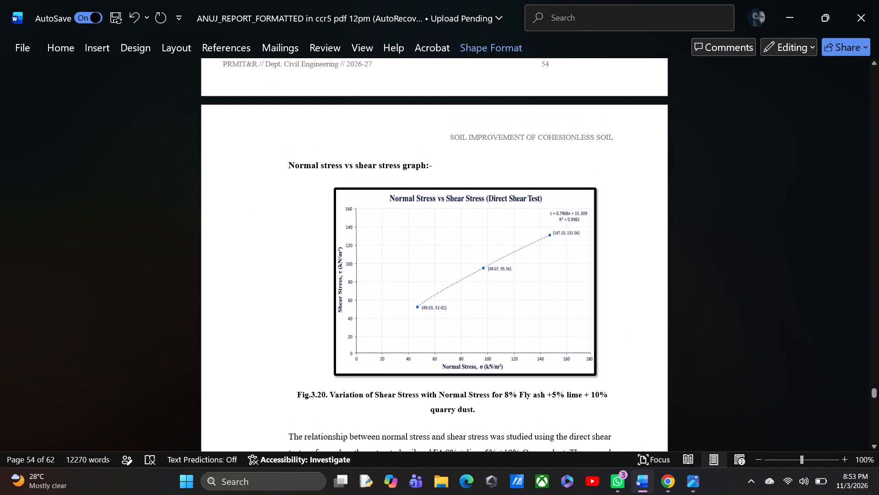
scroll(613, 266, up, 4)
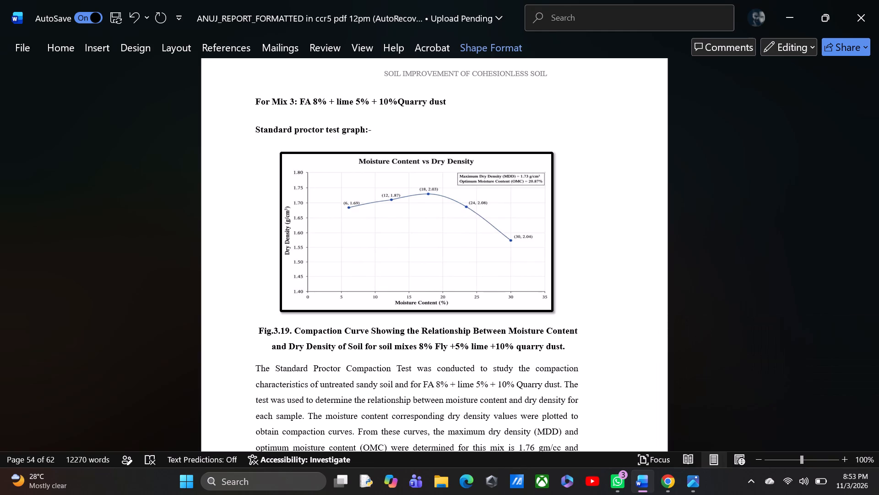
scroll(439, 223, up, 7)
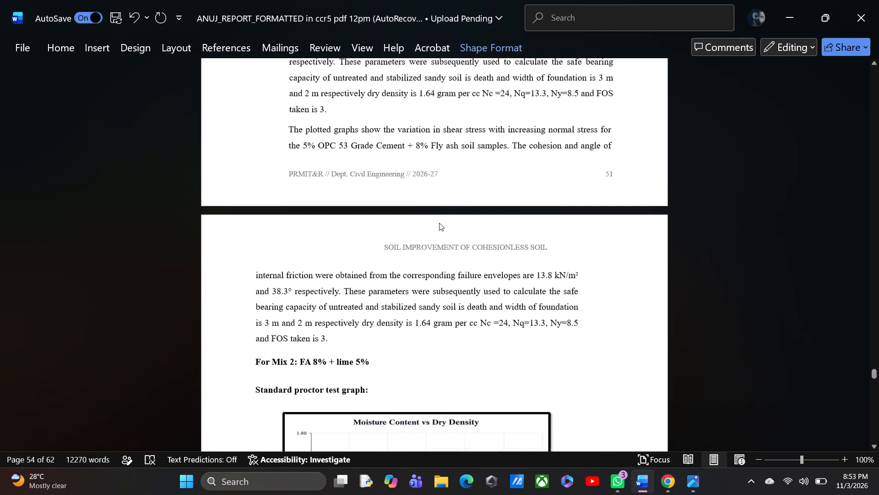
scroll(439, 223, up, 3)
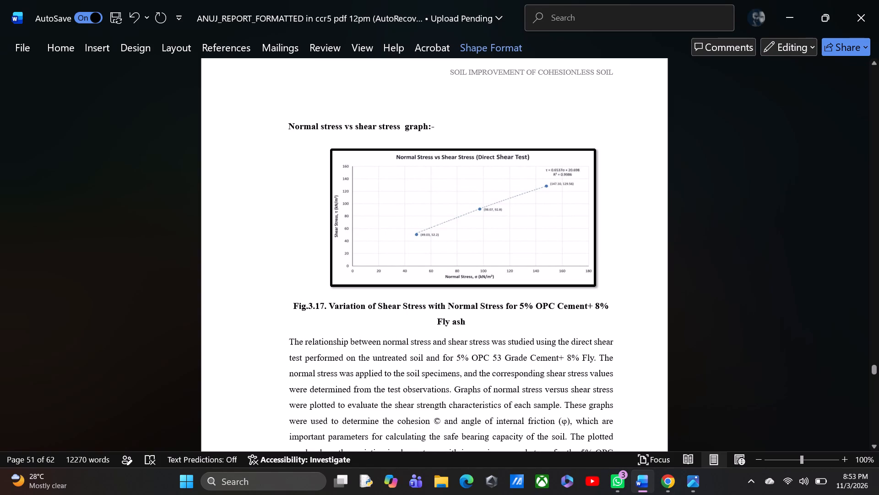
Look through the report from the Fig.3.17 graph back to the test parameter descriptions, and forward again through sections 3.5 and 3.6 to Fig.3.16.
scroll(439, 223, up, 1)
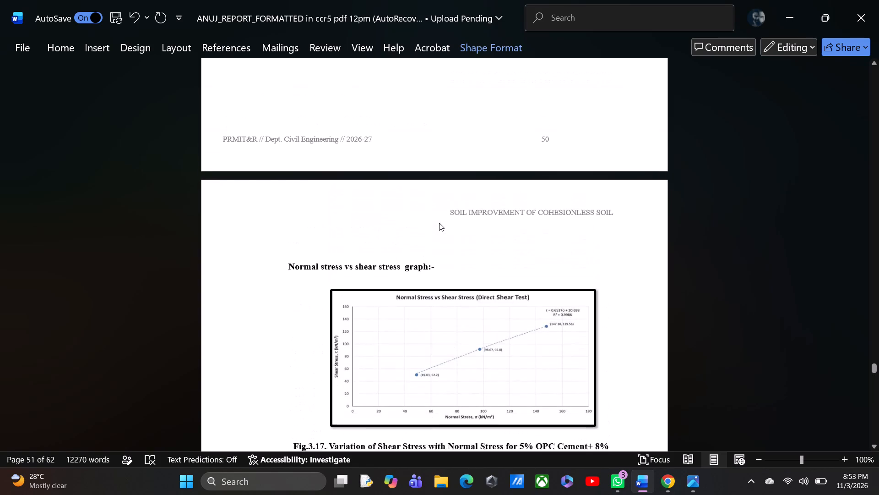
scroll(439, 223, up, 3)
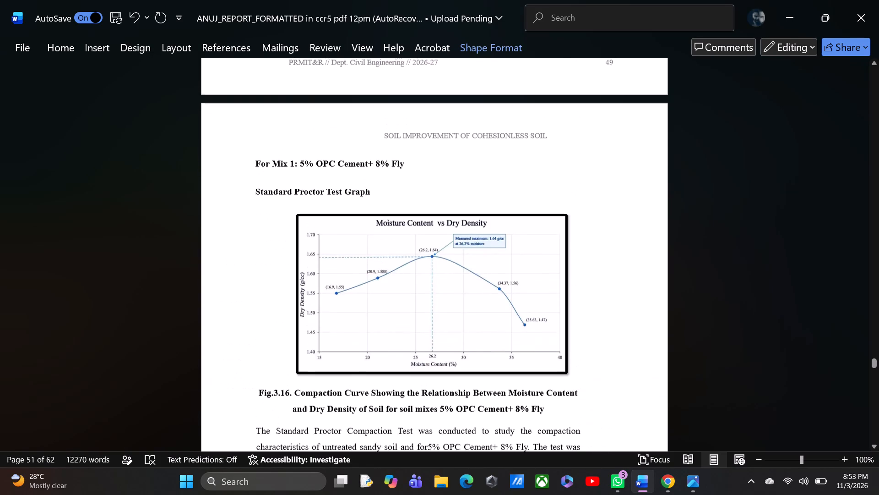
scroll(439, 223, up, 5)
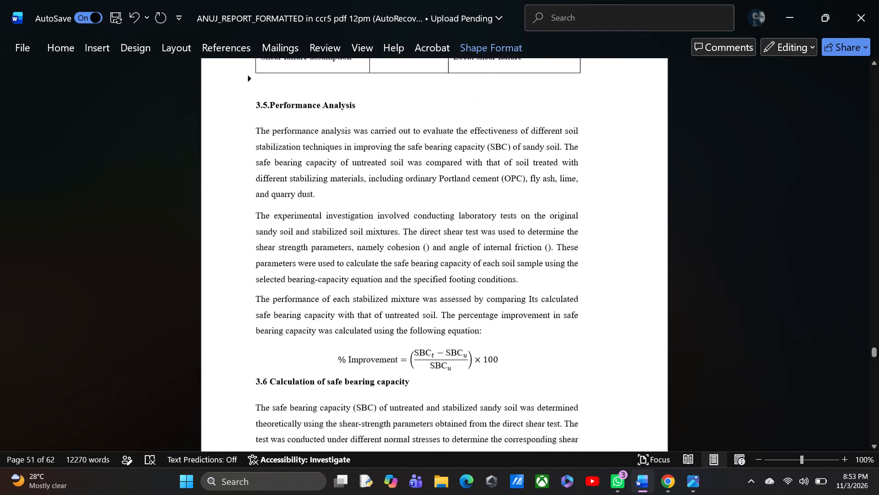
scroll(439, 223, up, 8)
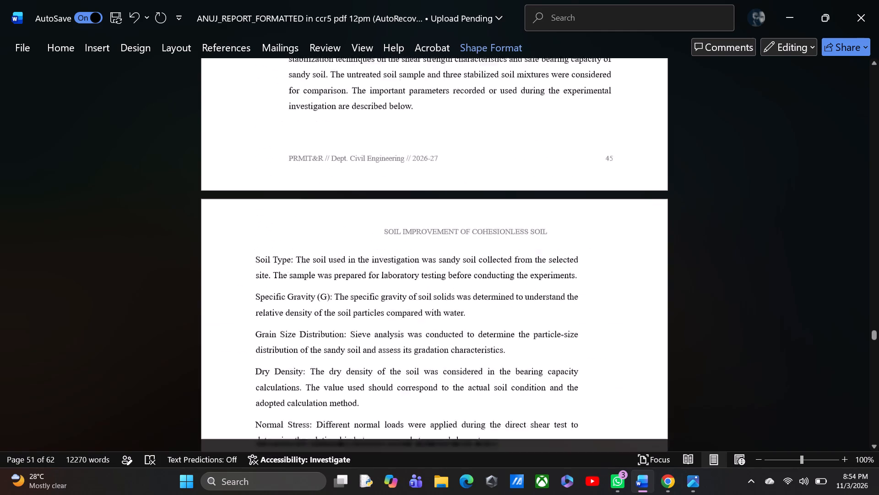
scroll(439, 223, down, 9)
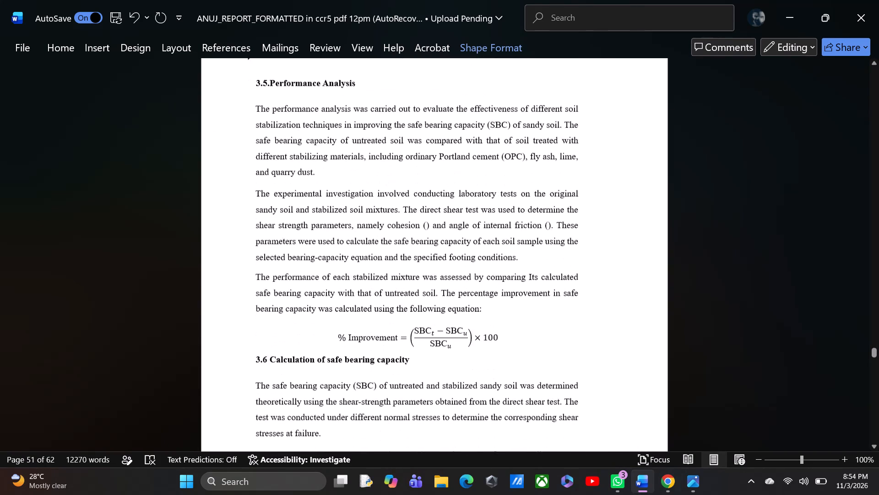
scroll(439, 223, down, 1)
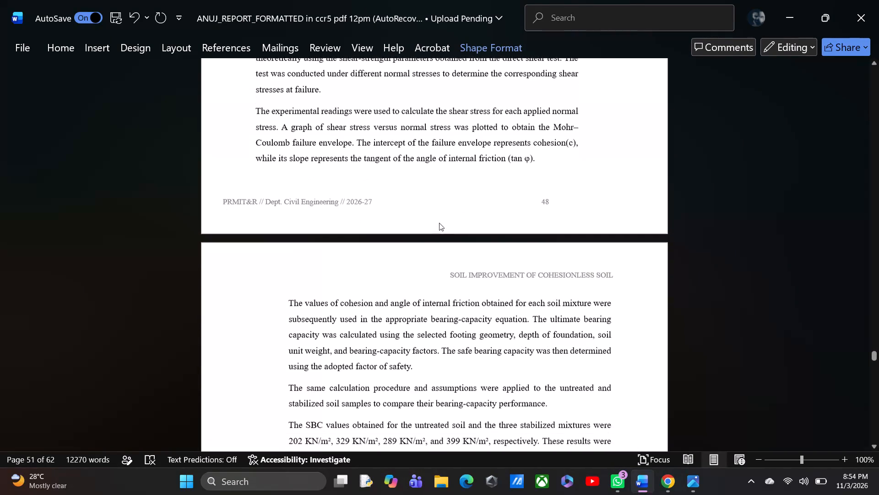
scroll(439, 223, down, 3)
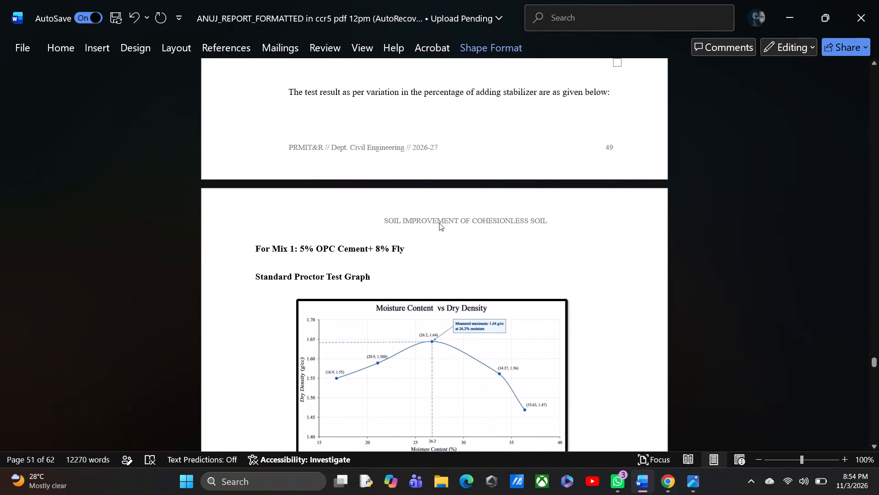
scroll(439, 223, down, 1)
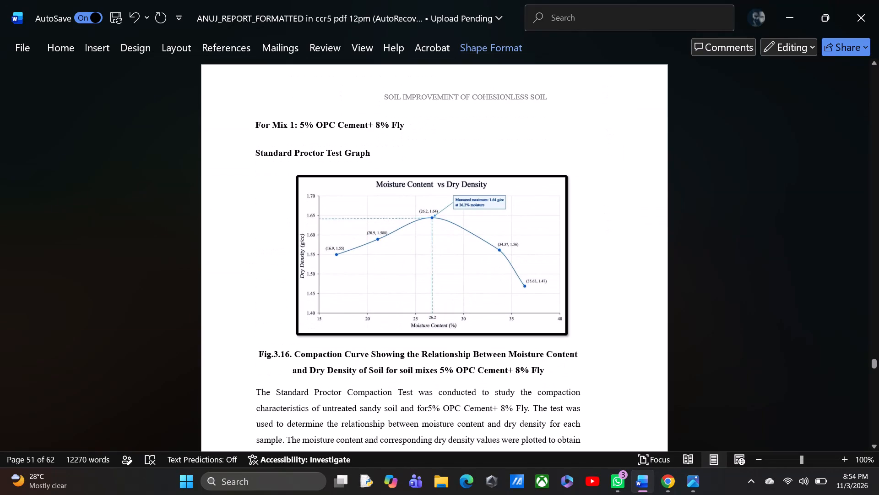
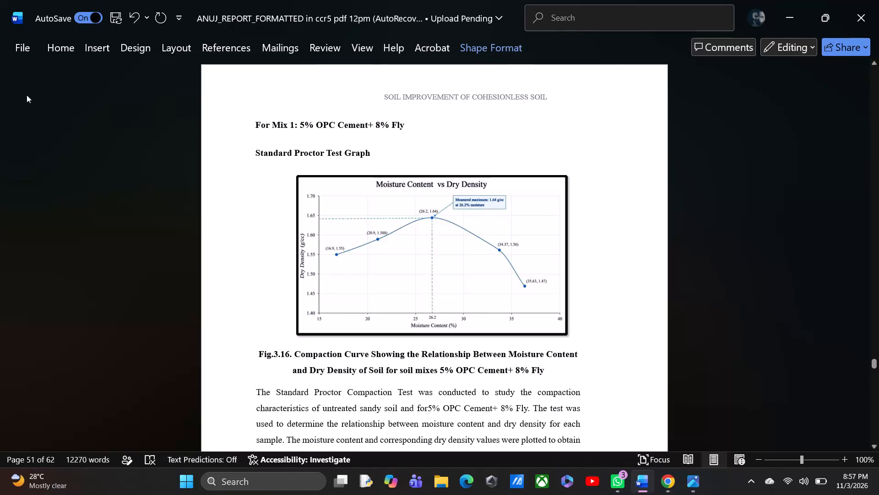
Save the current changes to the soil improvement report.
click(112, 17)
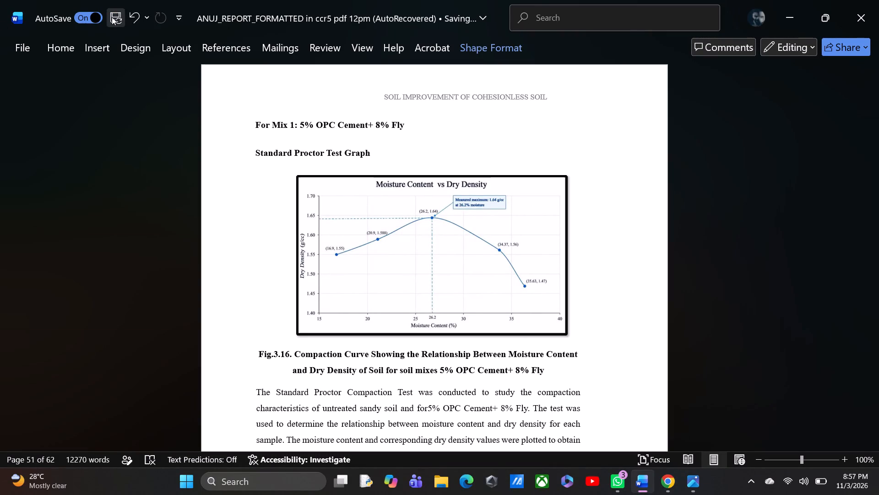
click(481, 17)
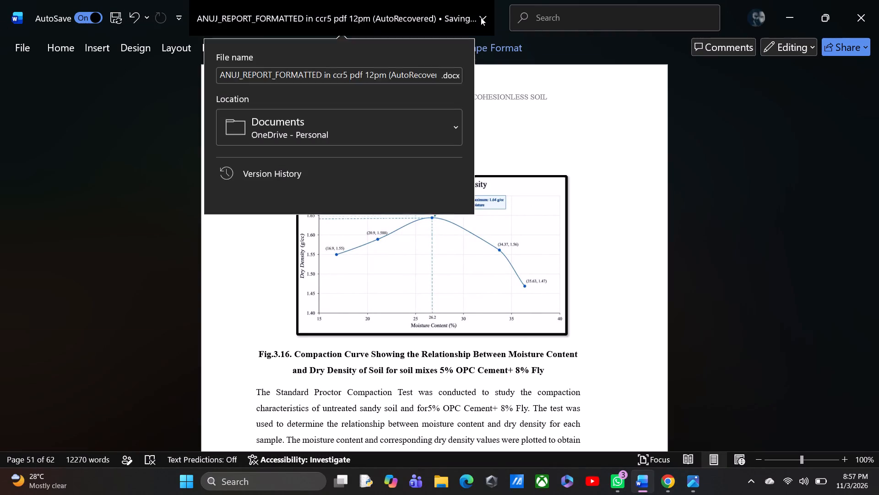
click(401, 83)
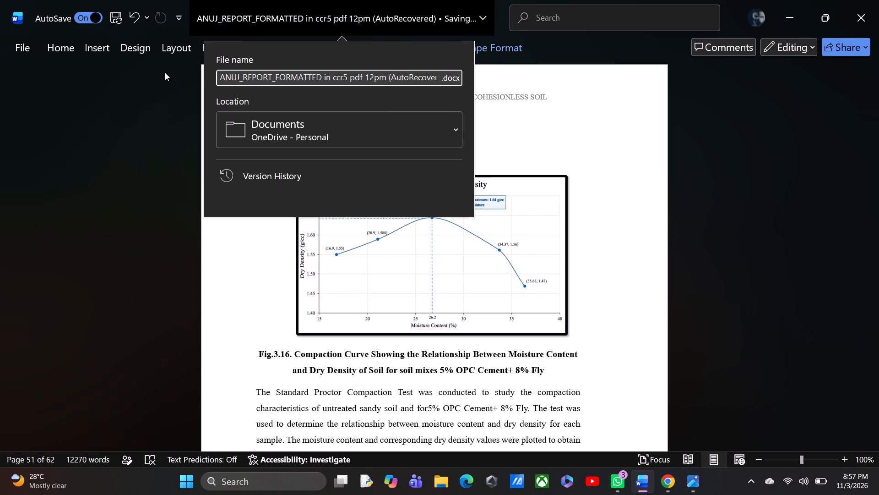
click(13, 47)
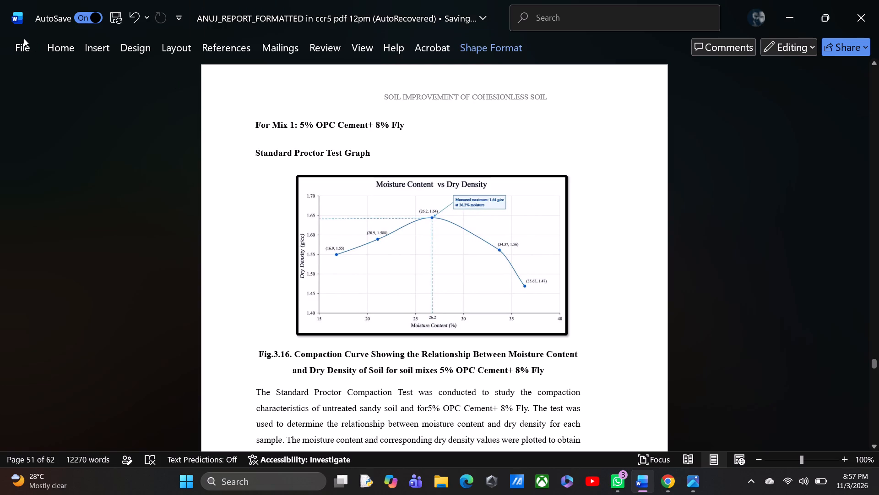
Save a copy of the report as a Word document in this PC's Documents folder, adding "right" to the end of its file name.
click(24, 38)
click(24, 42)
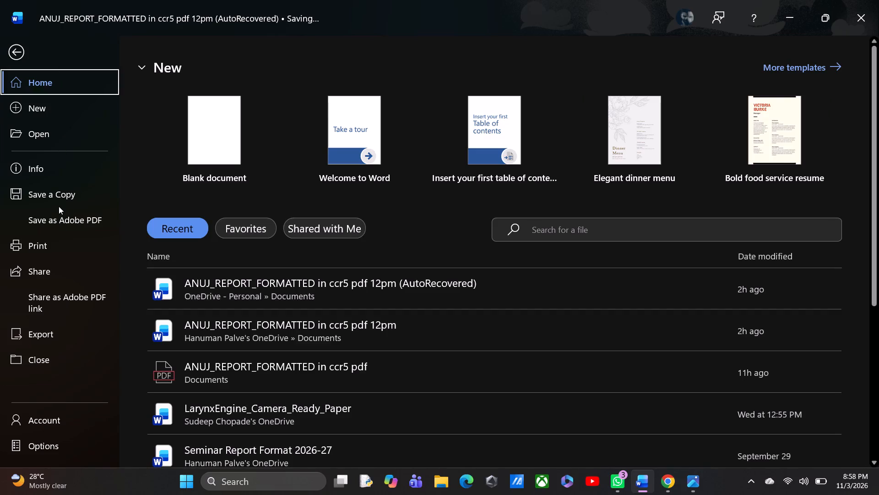
click(65, 194)
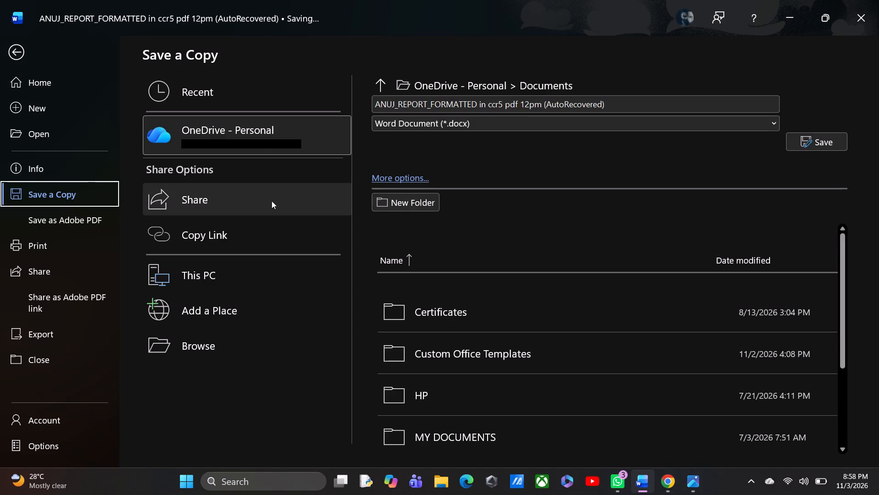
click(269, 271)
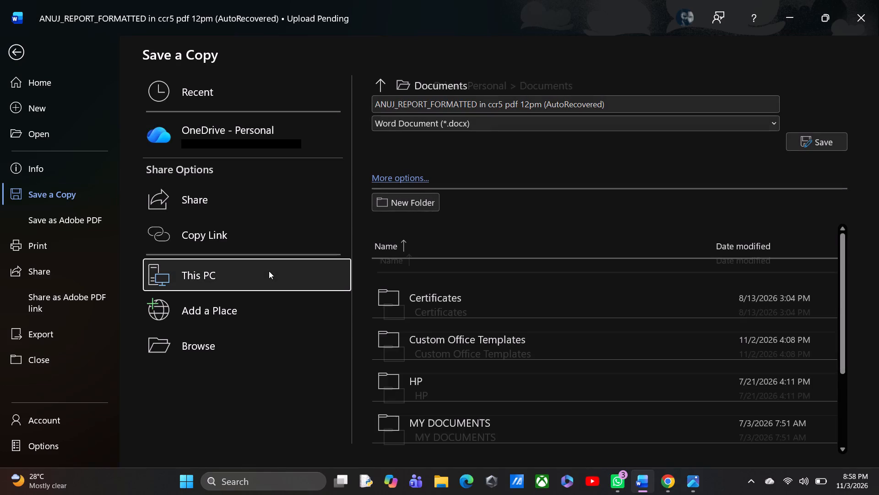
click(615, 108)
click(615, 108)
key(space)
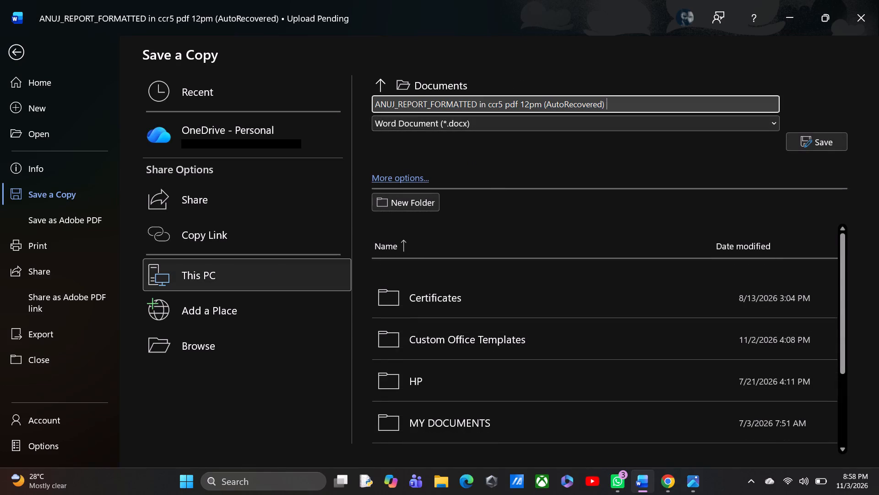
text(right)
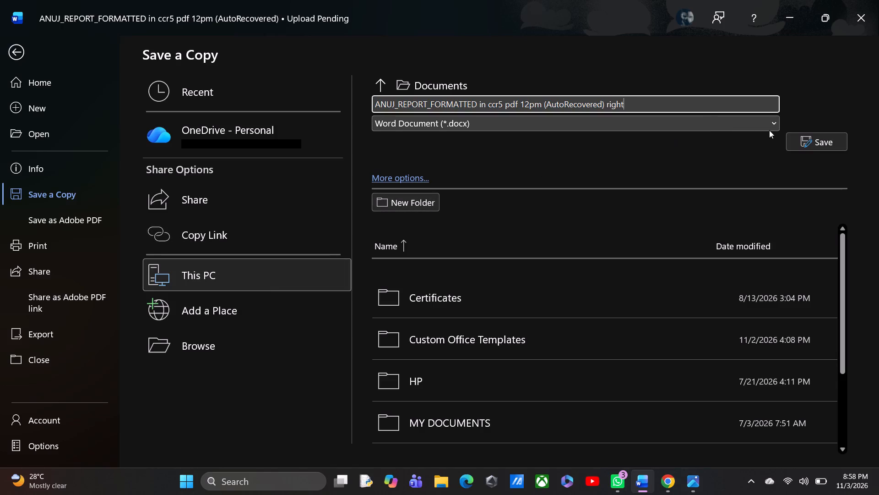
click(803, 140)
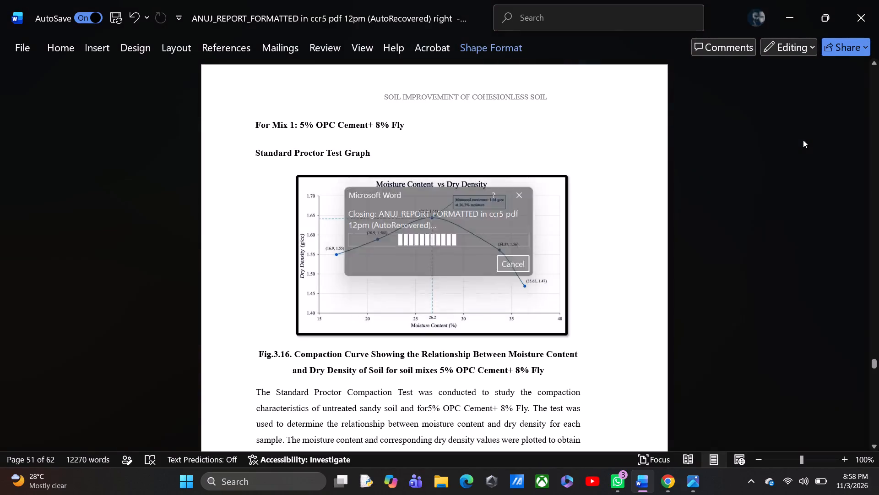
Minimize the report window and shut down the computer from the desktop.
click(805, 10)
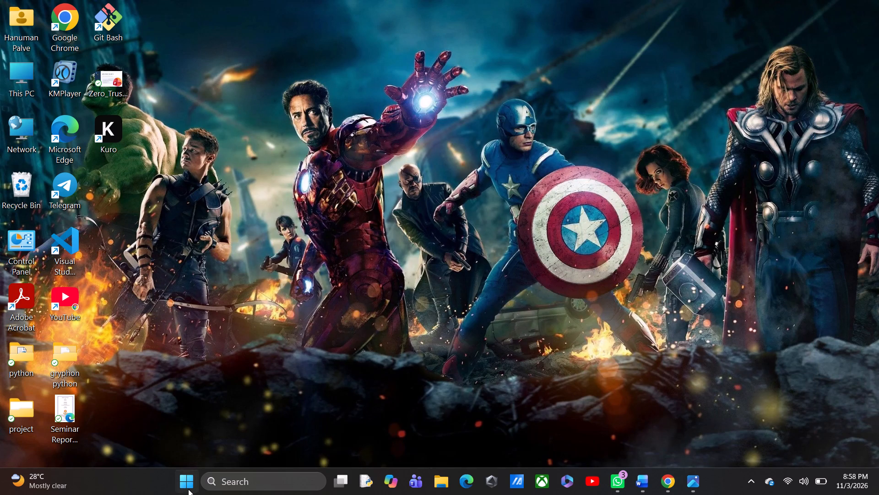
click(188, 489)
click(515, 442)
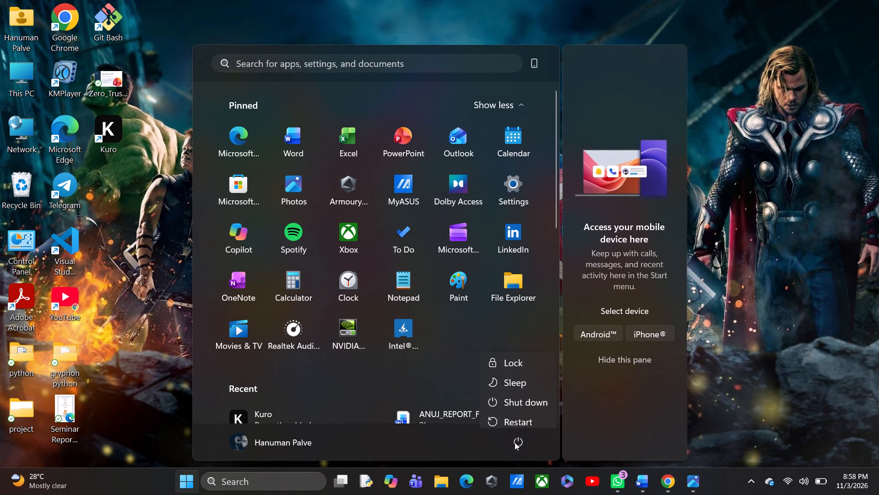
click(528, 395)
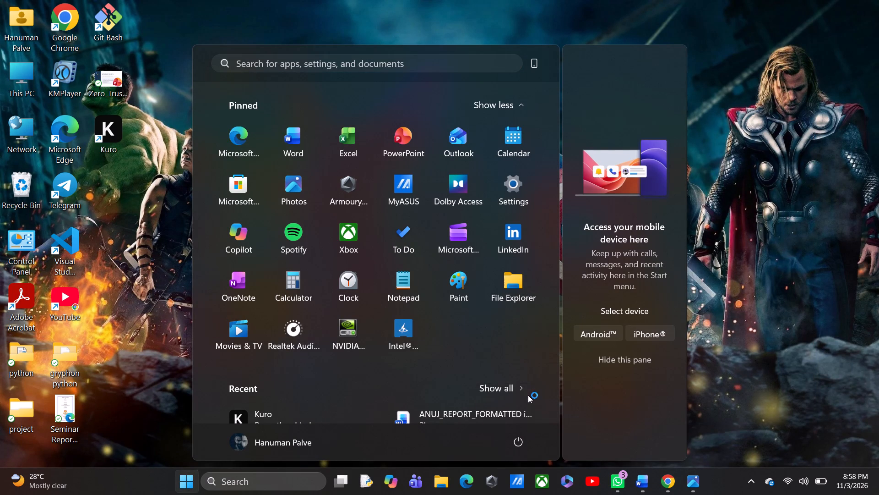